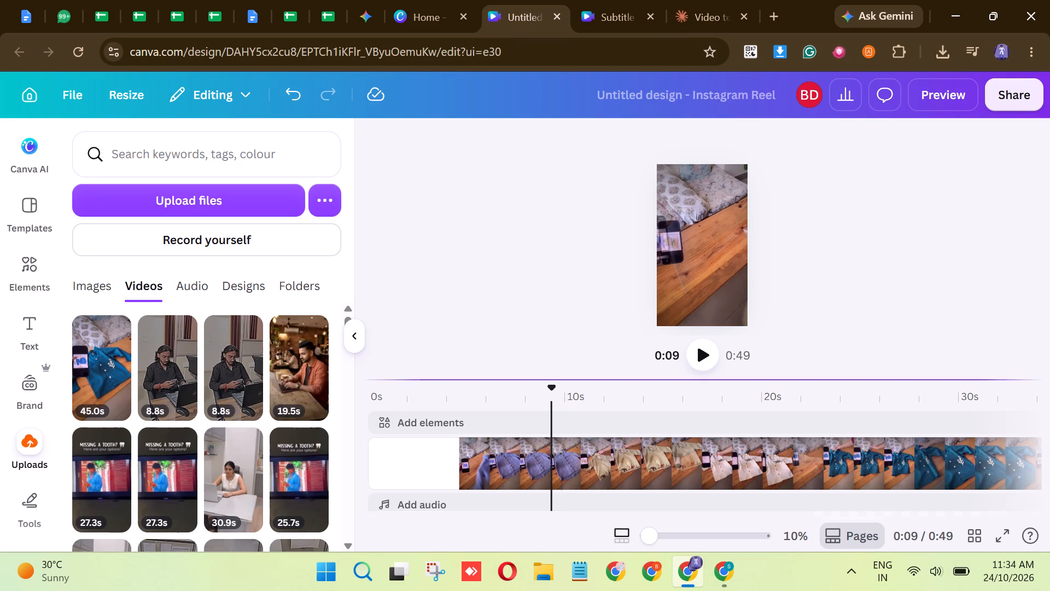
# Move the playhead back to the start of the reel and add a Brand Kit Subtitle text there.
pyautogui.moveTo(551, 383); pyautogui.dragTo(521, 368)
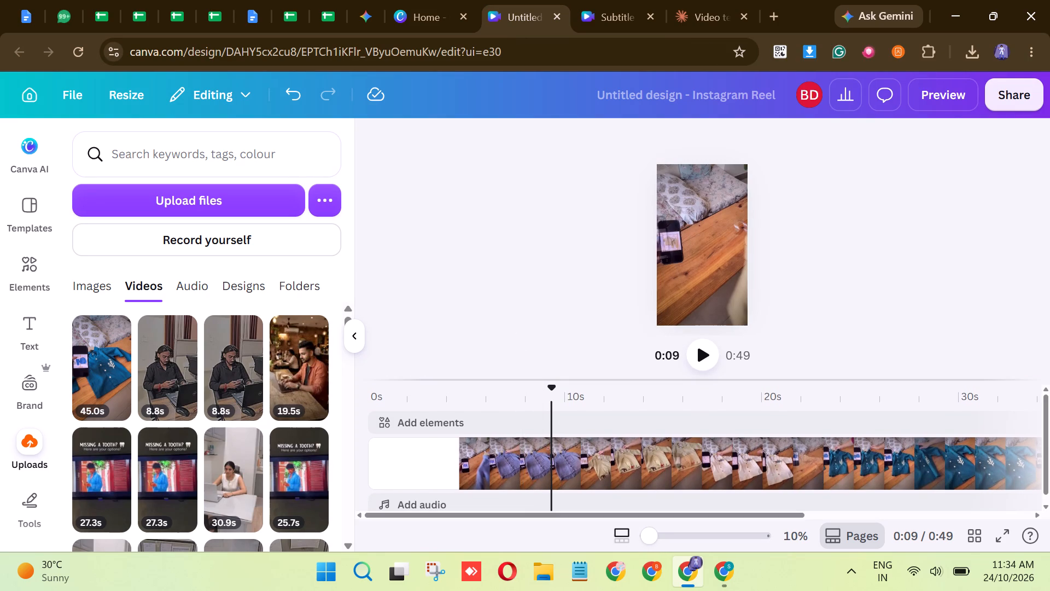
pyautogui.moveTo(552, 389); pyautogui.dragTo(415, 395)
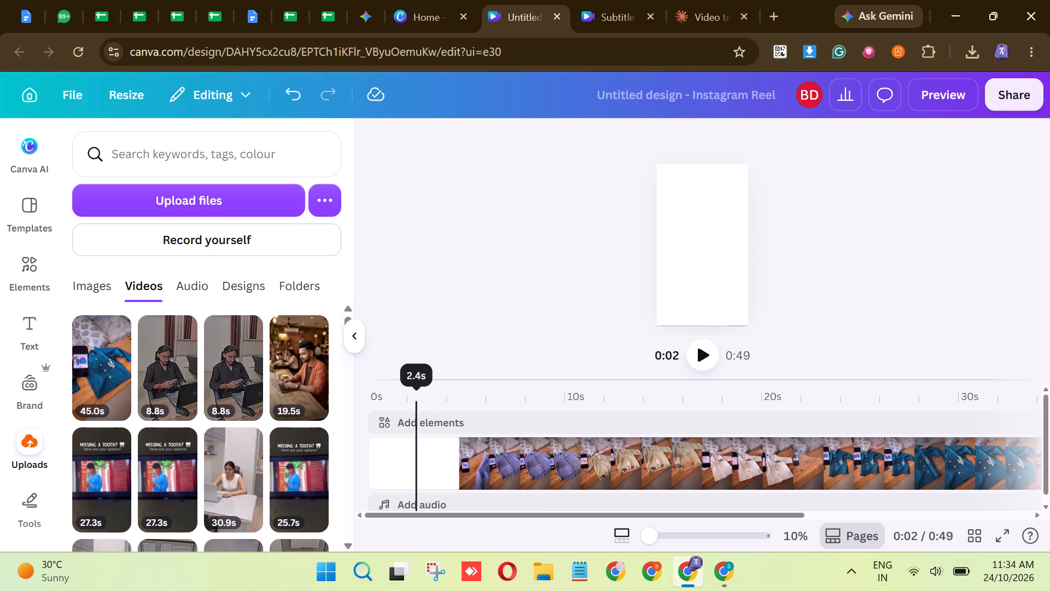
pyautogui.moveTo(415, 395); pyautogui.dragTo(385, 392)
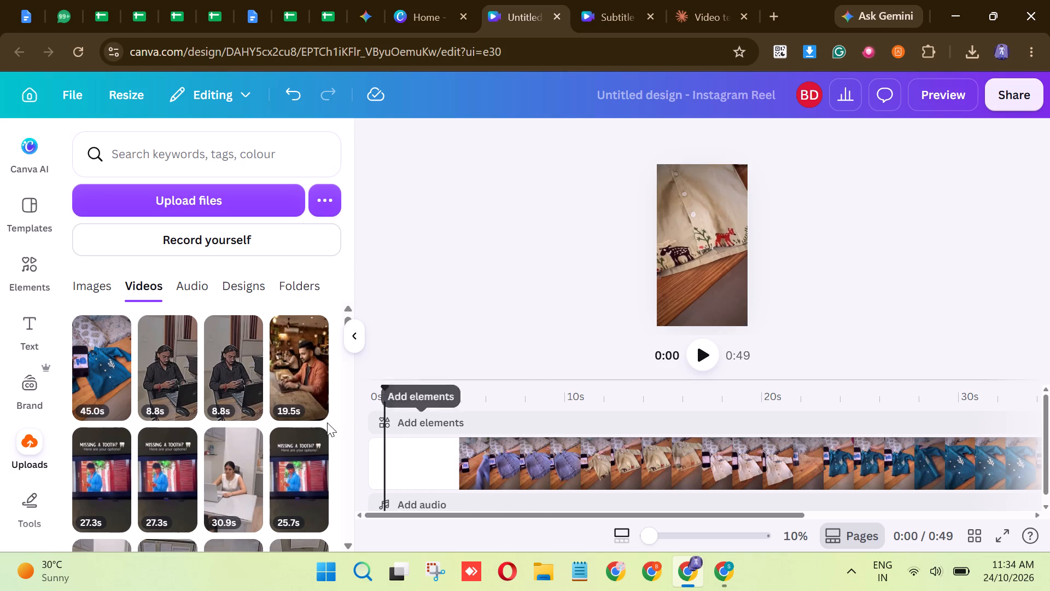
pyautogui.click(23, 322)
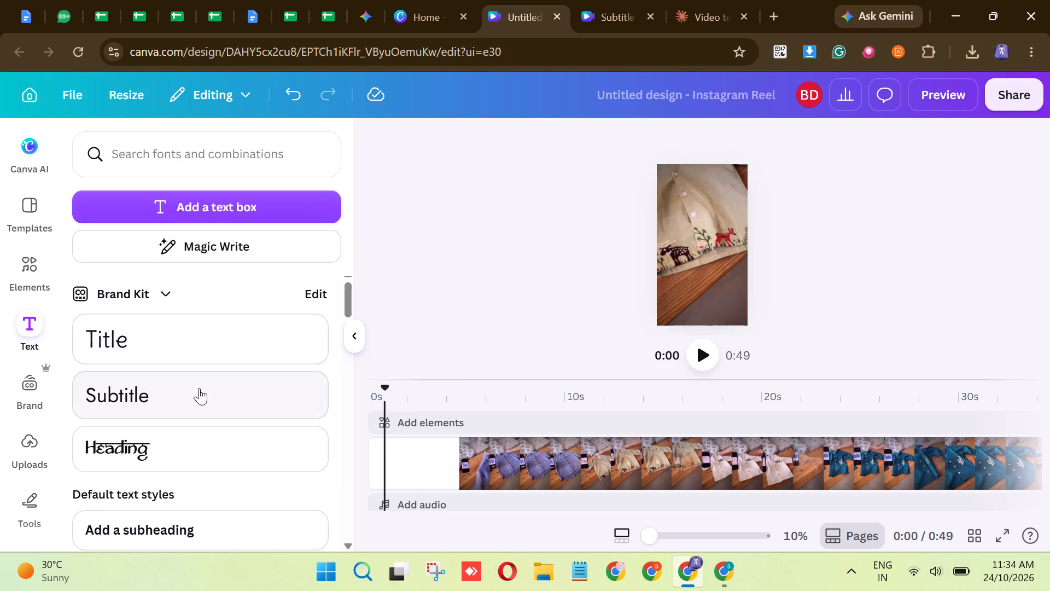
pyautogui.click(199, 388)
# Shorten the Subtitle text's duration on the timeline to 3.0 seconds.
pyautogui.moveTo(446, 421); pyautogui.dragTo(427, 424)
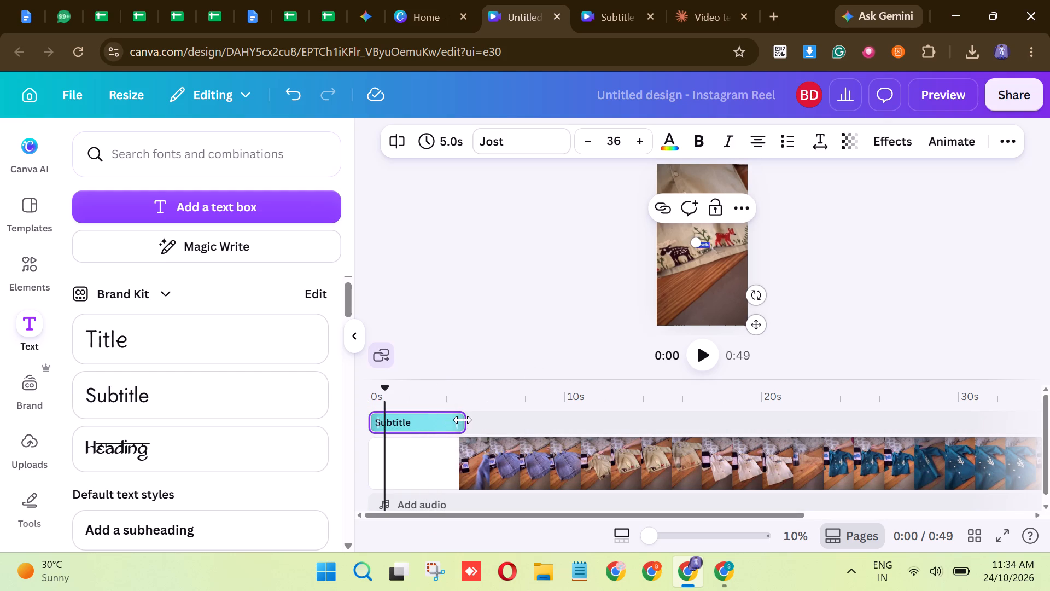
pyautogui.moveTo(461, 421); pyautogui.dragTo(434, 425)
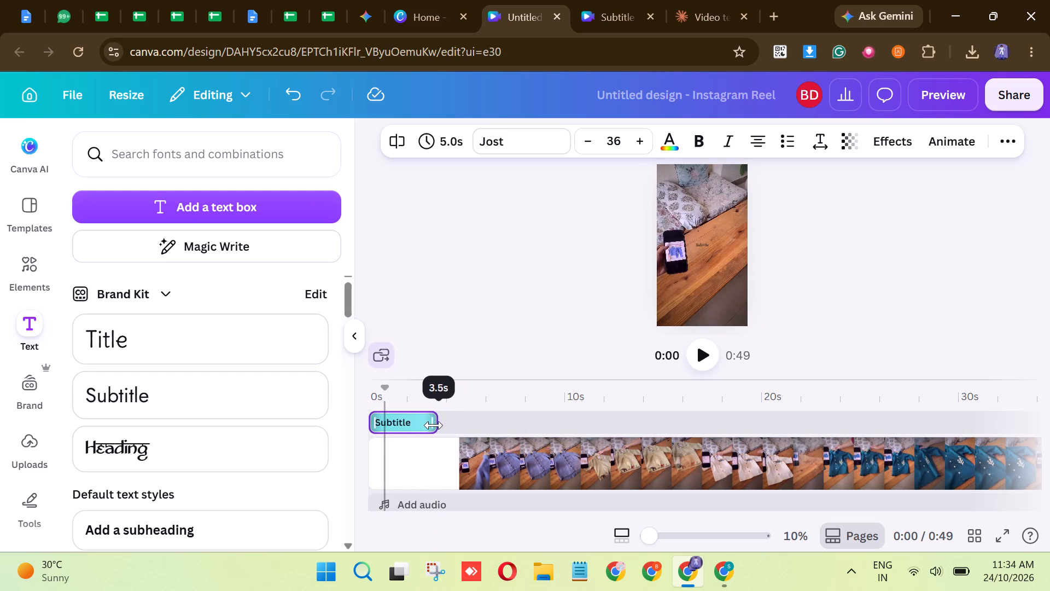
pyautogui.moveTo(434, 425); pyautogui.dragTo(422, 424)
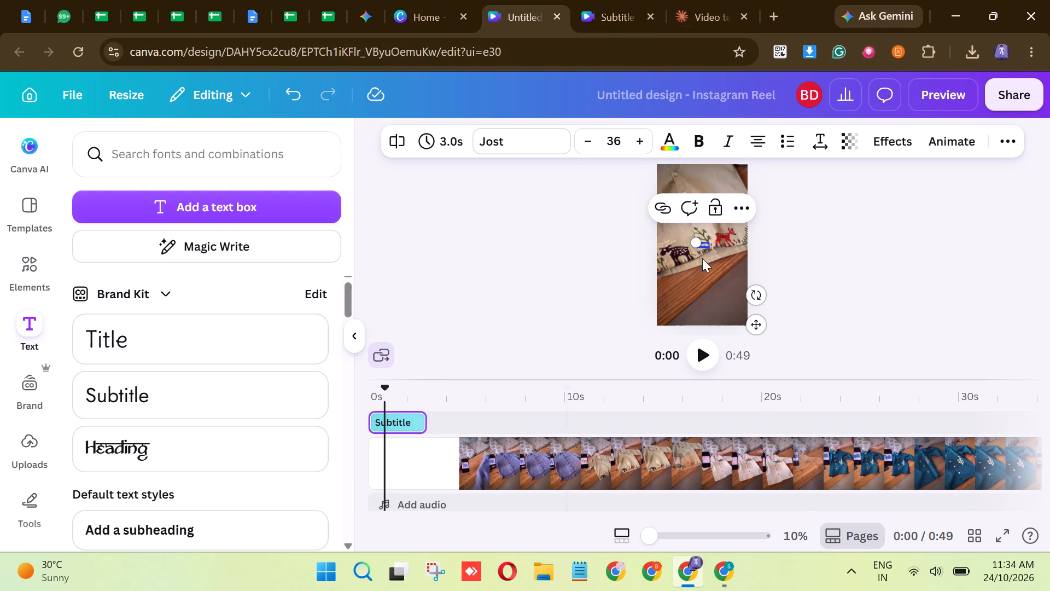
# Enlarge the Subtitle text to about size 97.6 and move it to the lower part of the video frame.
pyautogui.moveTo(693, 240); pyautogui.dragTo(678, 213)
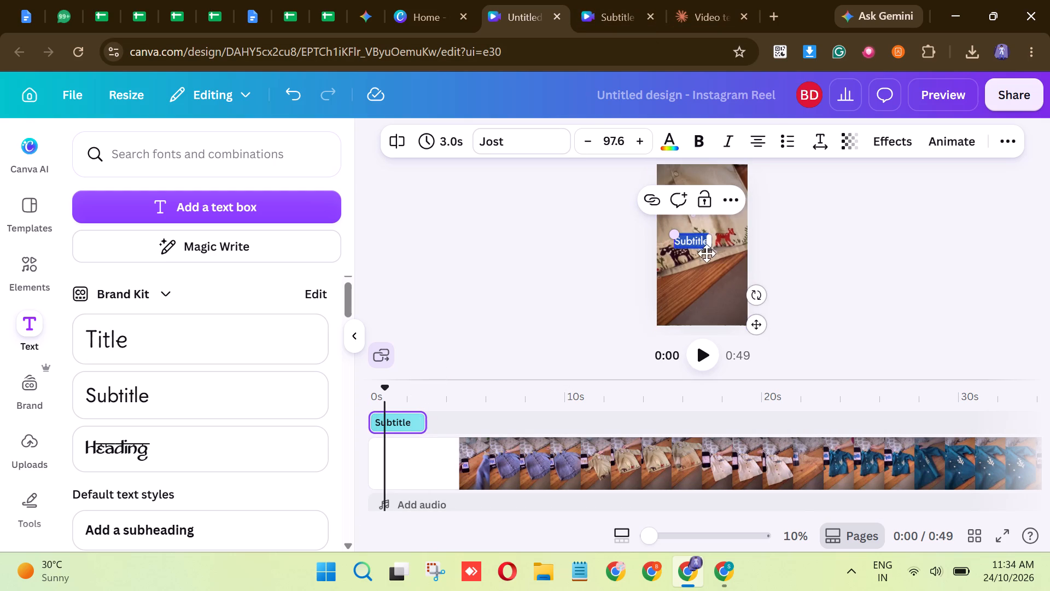
pyautogui.moveTo(757, 326); pyautogui.dragTo(771, 352)
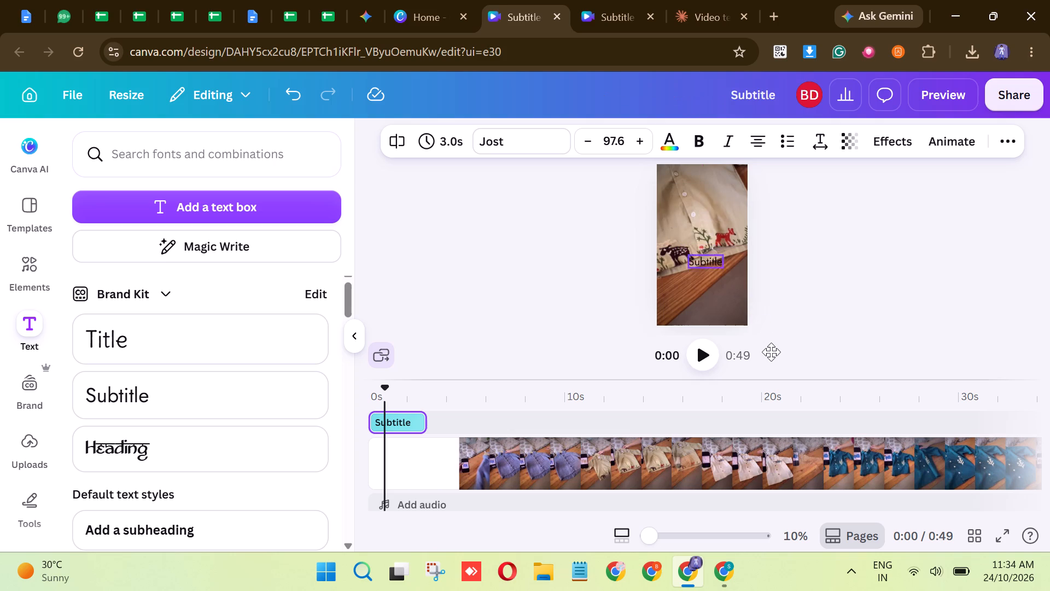
pyautogui.moveTo(771, 352); pyautogui.dragTo(772, 373)
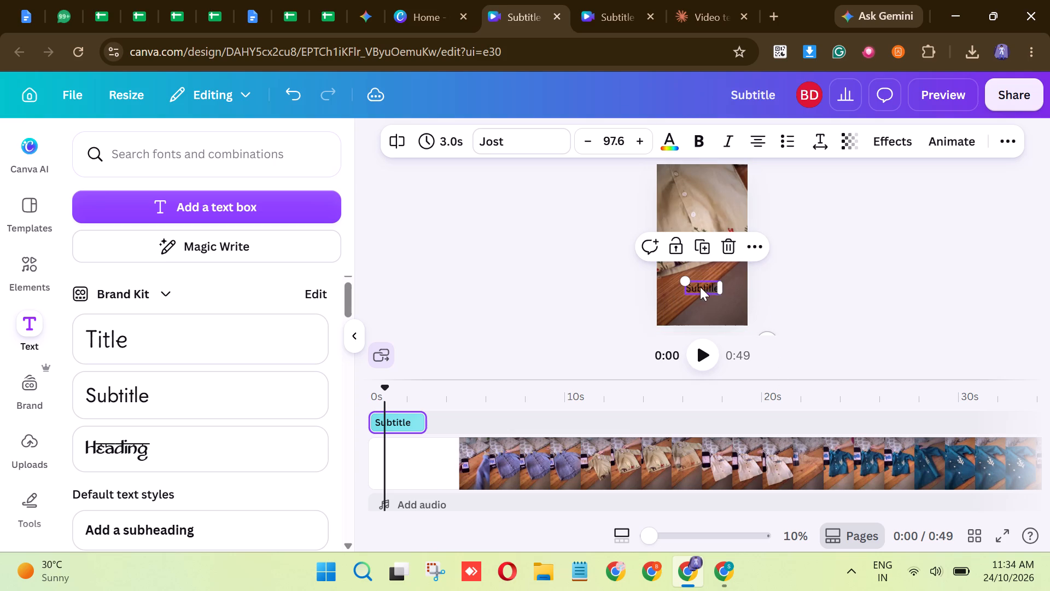
# Replace the Subtitle placeholder with the copied line "Little shirts. Big stories. 🌿".
pyautogui.tripleClick(703, 289)
pyautogui.doubleClick(704, 289)
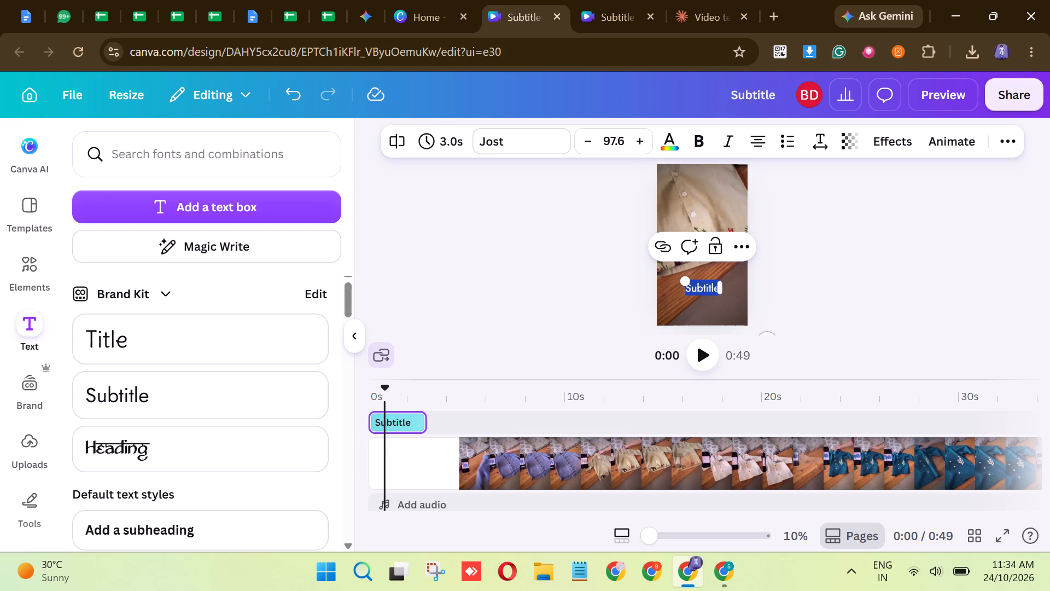
pyautogui.hotkey('ctrl', 'v')
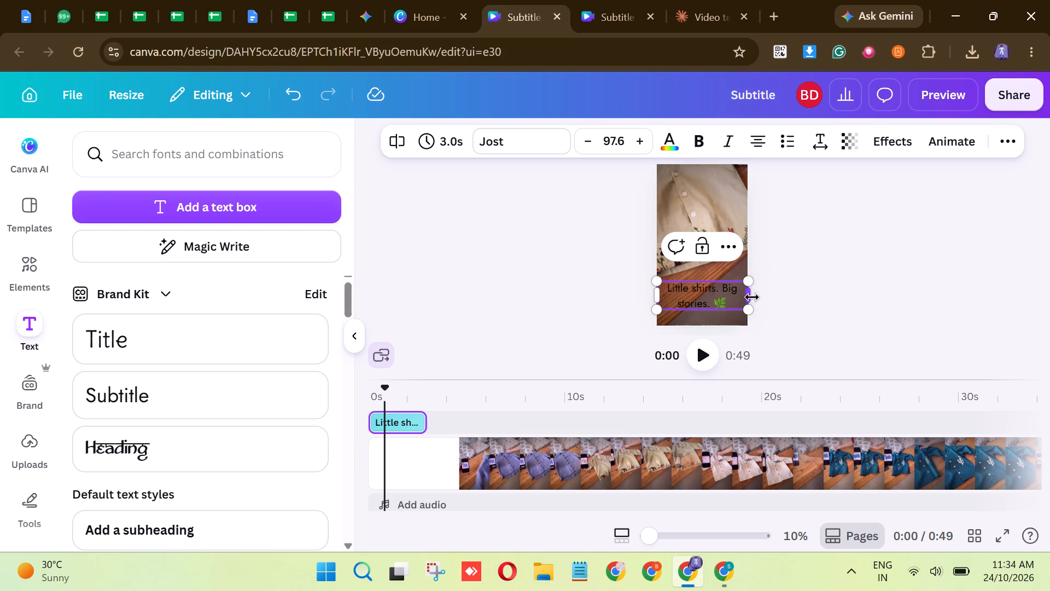
# Shrink the caption to about size 71.5 and widen its text box so the line fits on one row.
pyautogui.moveTo(752, 313); pyautogui.dragTo(737, 300)
pyautogui.moveTo(734, 291); pyautogui.dragTo(751, 288)
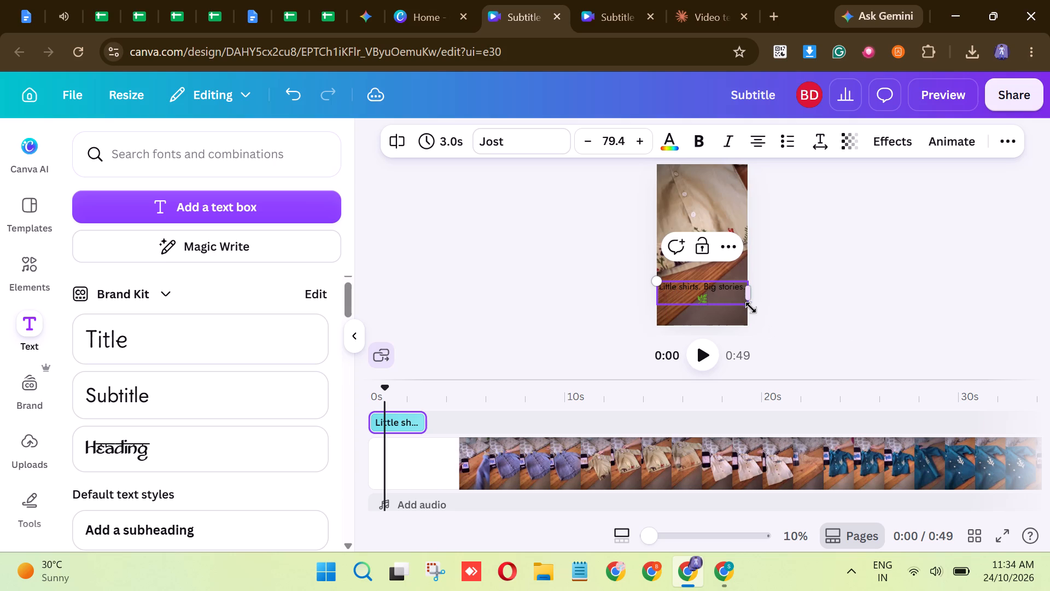
pyautogui.moveTo(657, 282); pyautogui.dragTo(663, 286)
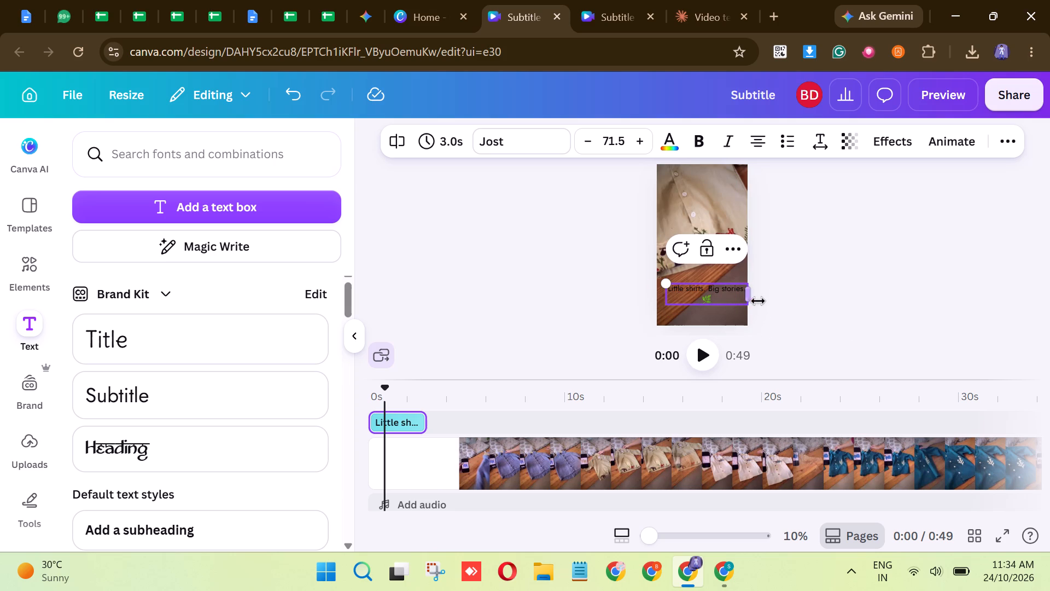
pyautogui.click(802, 267)
pyautogui.moveTo(716, 298); pyautogui.dragTo(703, 296)
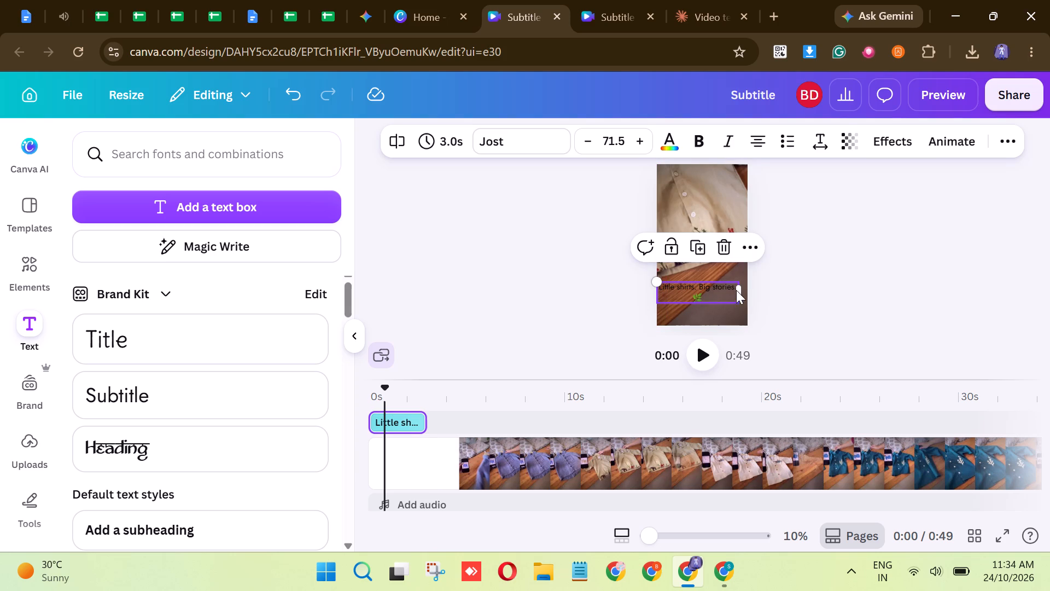
pyautogui.moveTo(738, 289); pyautogui.dragTo(746, 288)
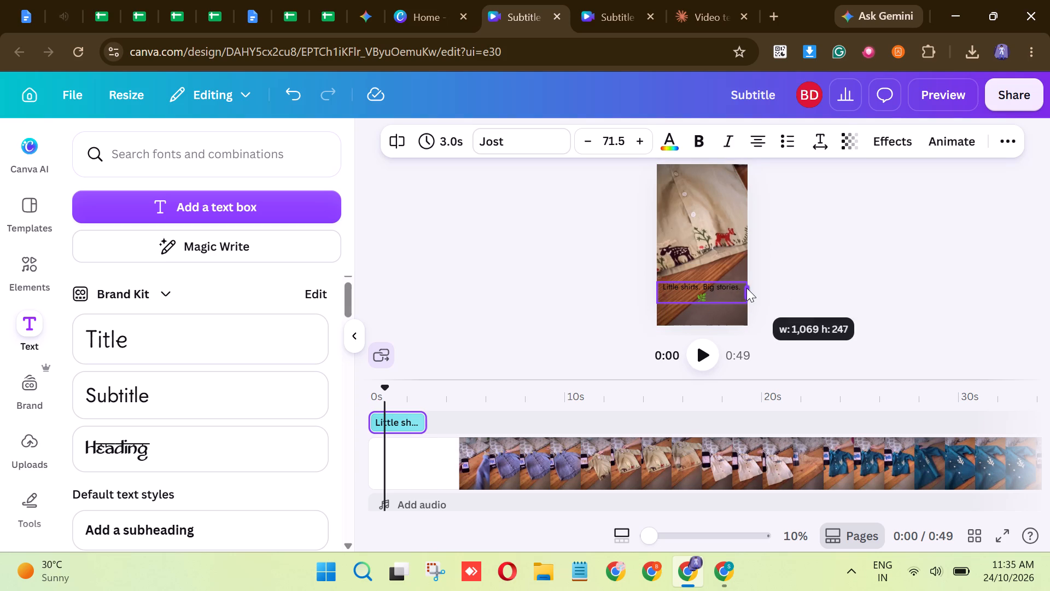
pyautogui.moveTo(746, 288); pyautogui.dragTo(753, 287)
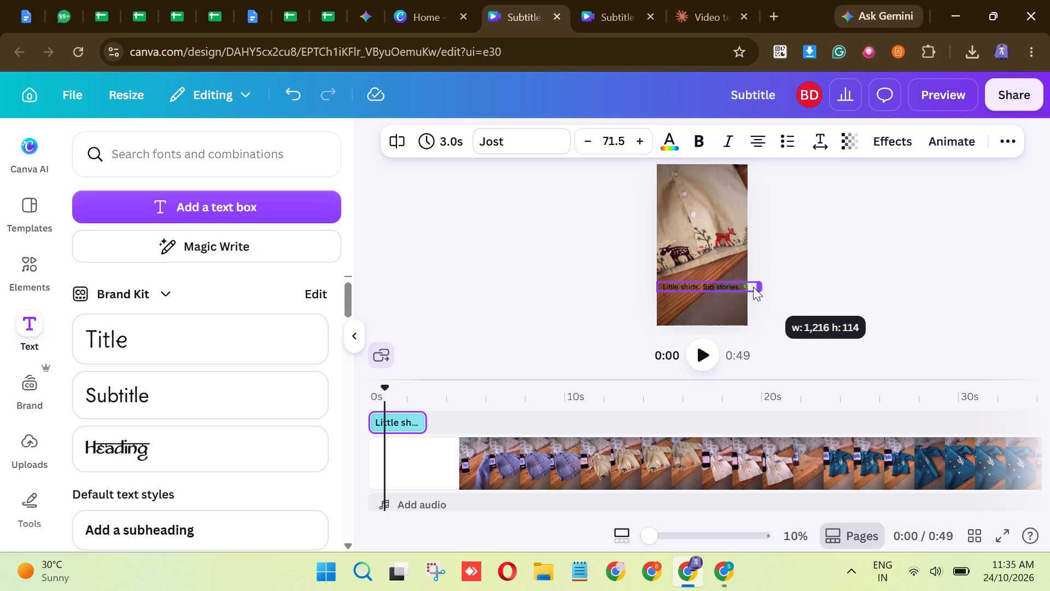
pyautogui.moveTo(753, 287); pyautogui.dragTo(749, 287)
# Make the "Little shirts. Big stories." caption bold and colour it white.
pyautogui.keyDown('ctrl'); pyautogui.scroll(3, 749, 287); pyautogui.keyUp('ctrl')
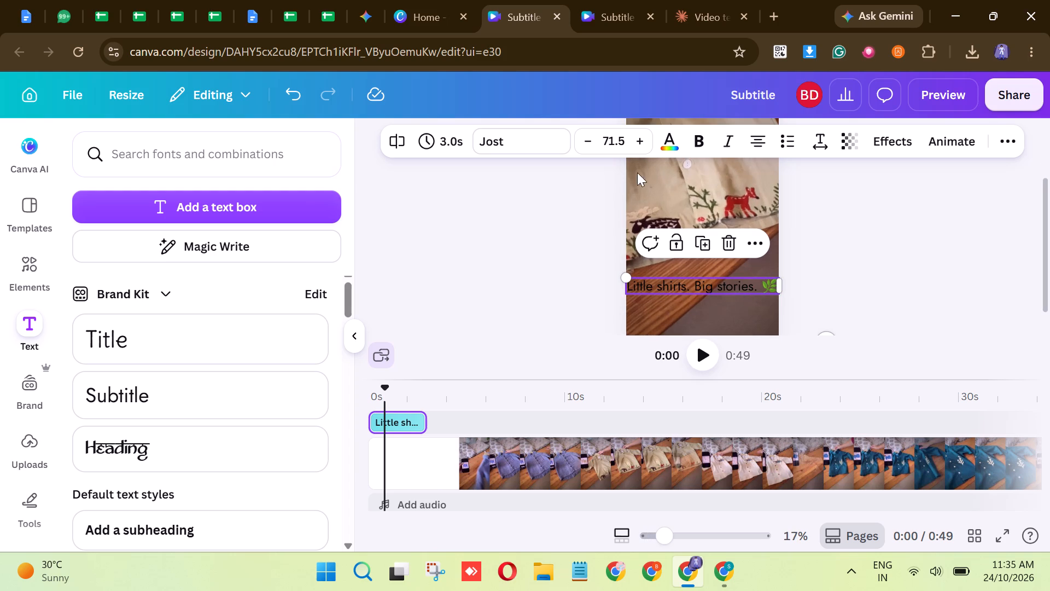
pyautogui.click(697, 136)
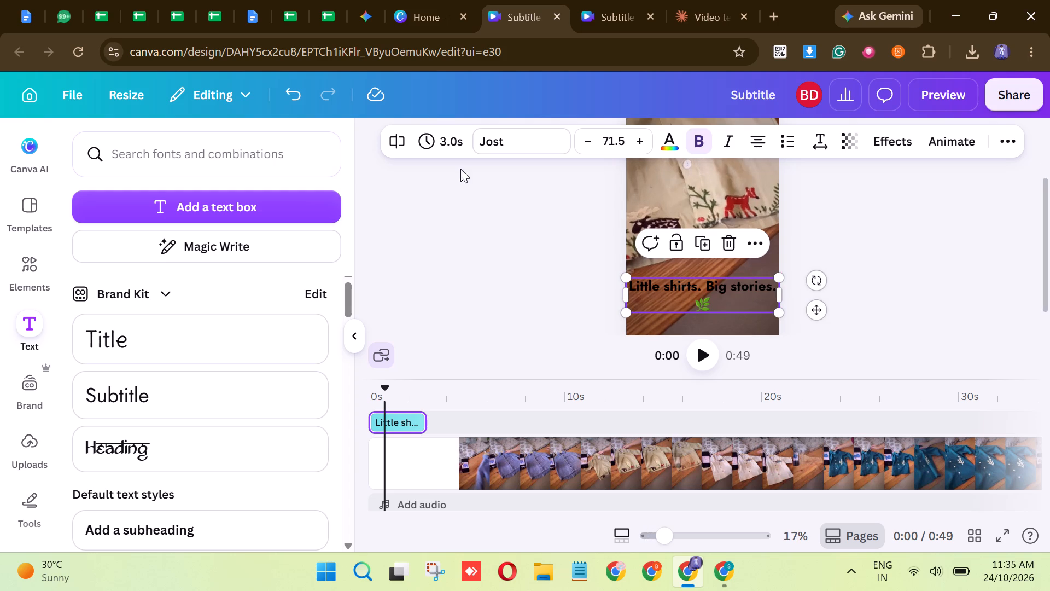
pyautogui.click(678, 142)
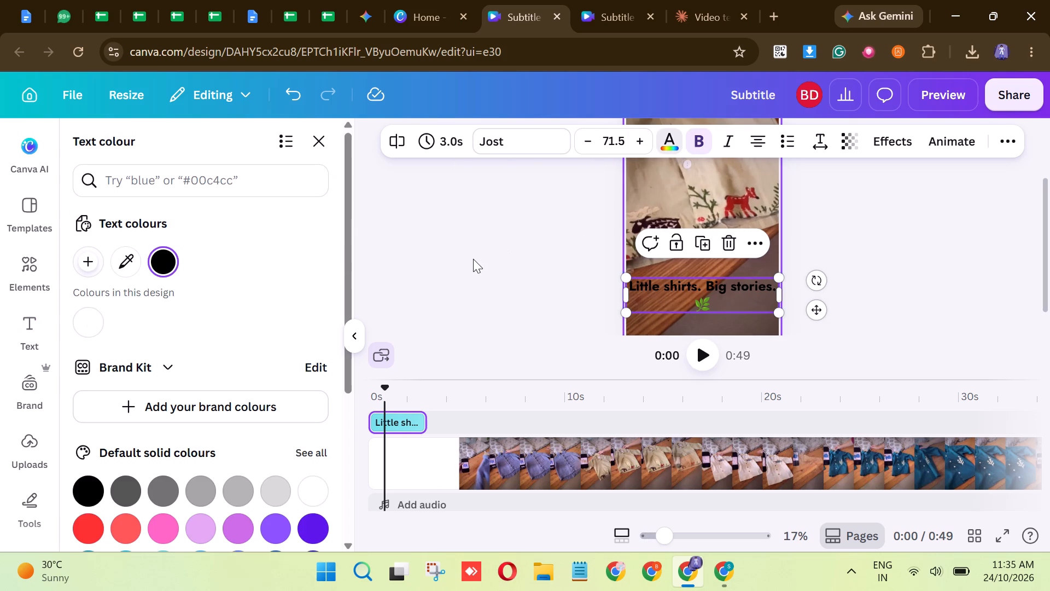
pyautogui.click(98, 320)
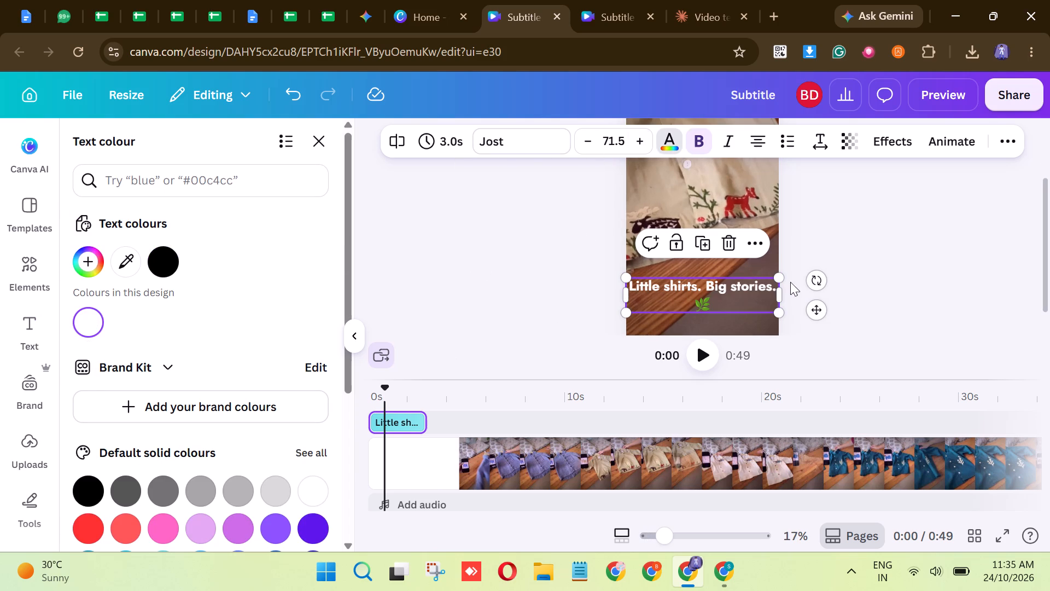
pyautogui.click(851, 241)
# Reduce the bold caption to about size 58.7 and widen its box so the text and leaf emoji share one line.
pyautogui.moveTo(777, 311); pyautogui.dragTo(767, 306)
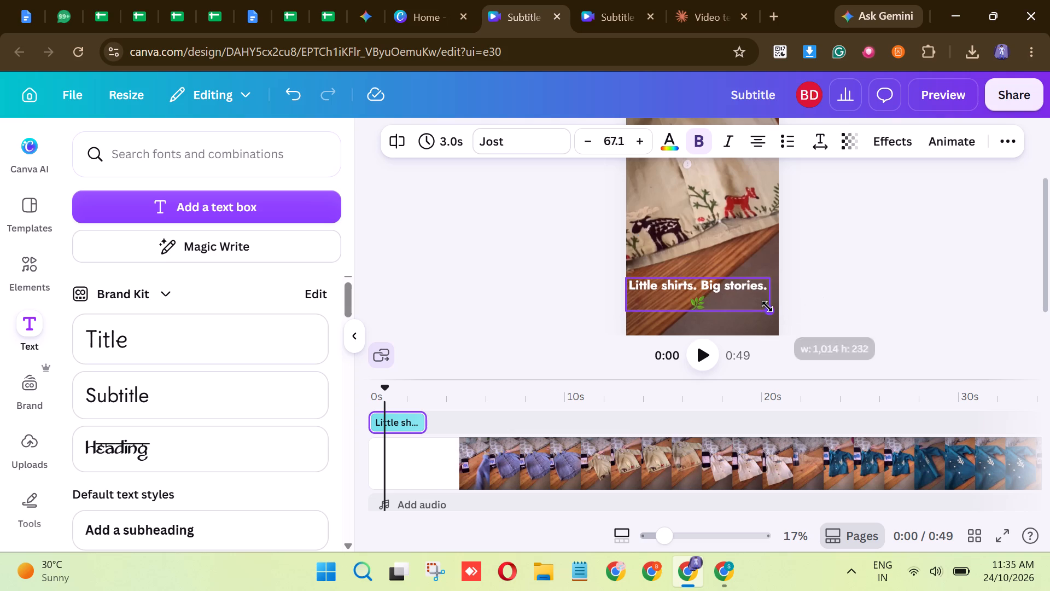
pyautogui.moveTo(767, 306); pyautogui.dragTo(762, 299)
pyautogui.moveTo(765, 294); pyautogui.dragTo(775, 293)
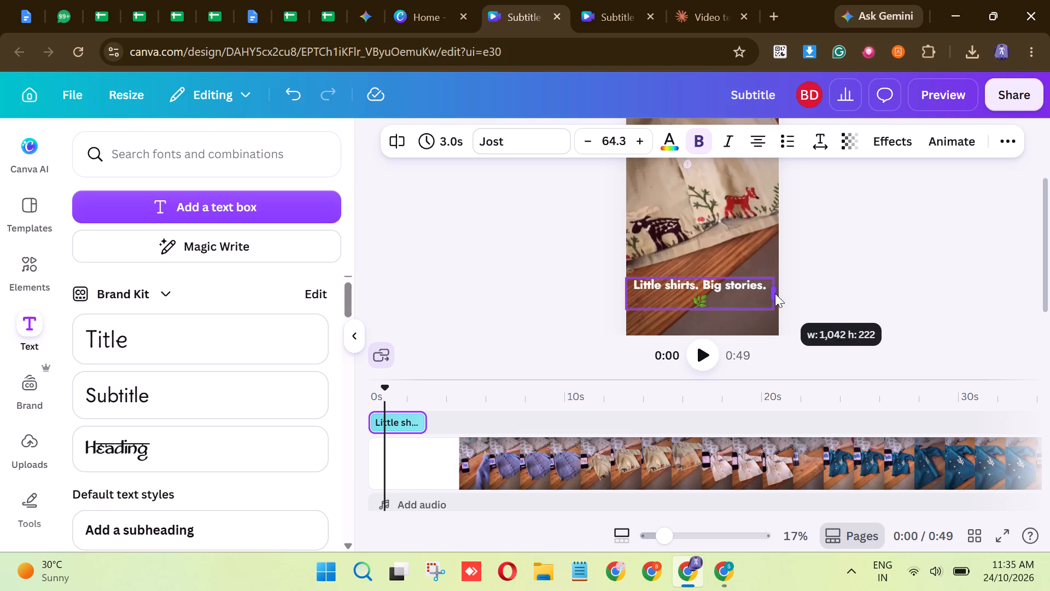
pyautogui.moveTo(775, 293); pyautogui.dragTo(779, 289)
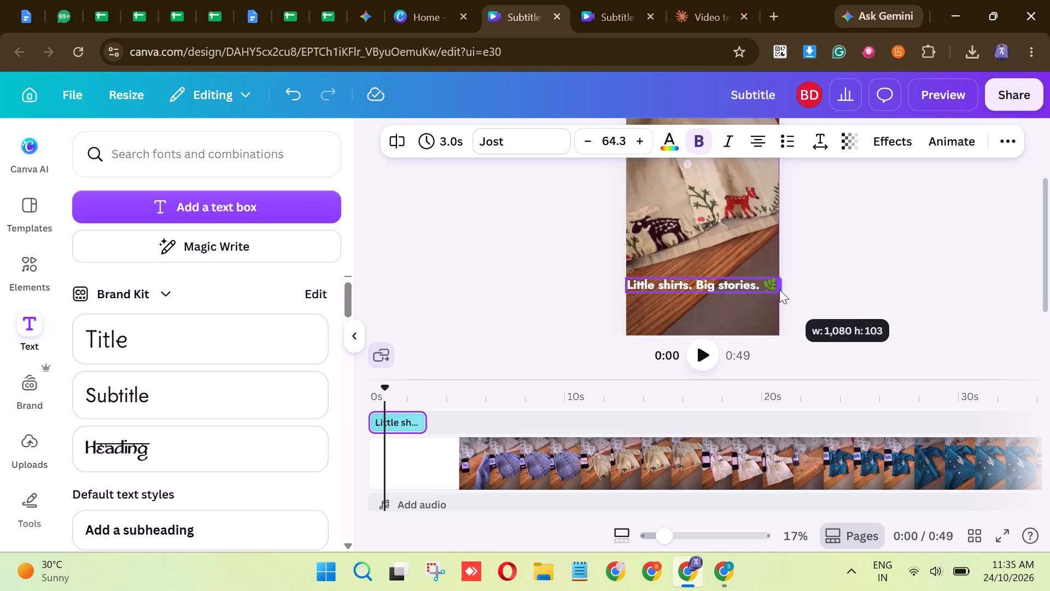
pyautogui.moveTo(779, 289); pyautogui.dragTo(778, 289)
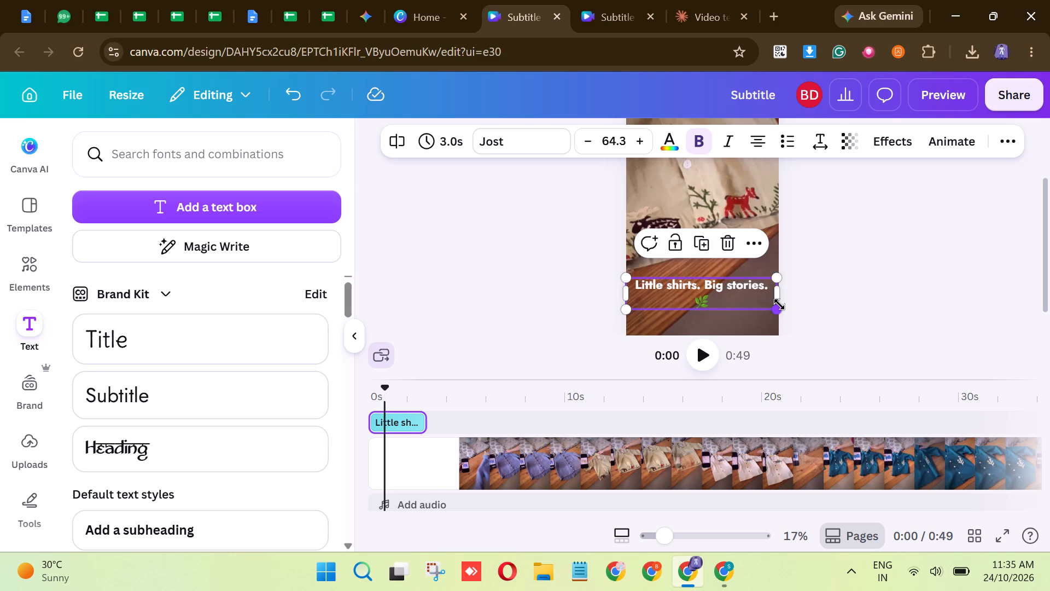
pyautogui.moveTo(779, 311); pyautogui.dragTo(767, 301)
pyautogui.moveTo(767, 291); pyautogui.dragTo(771, 291)
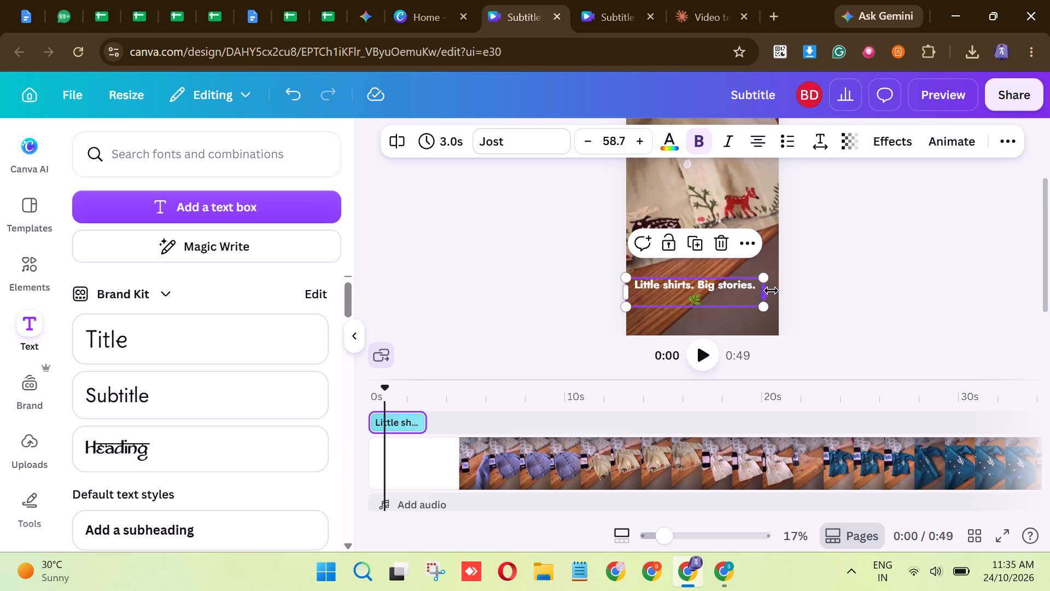
pyautogui.moveTo(771, 291); pyautogui.dragTo(773, 291)
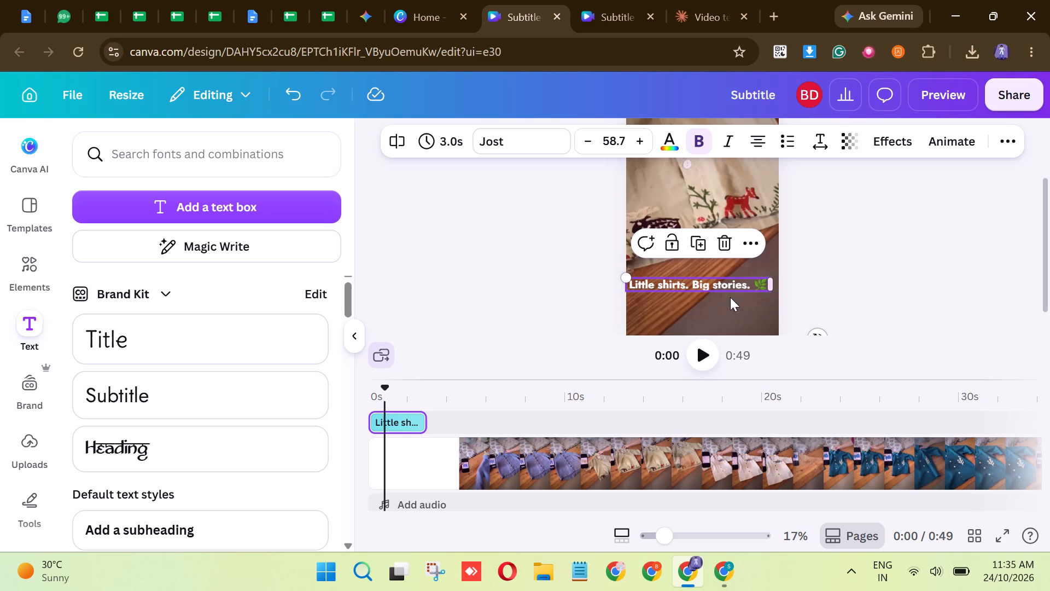
# Centre the caption horizontally over the wooden table area just below the embroidered shirt.
pyautogui.scroll(-1, 832, 294)
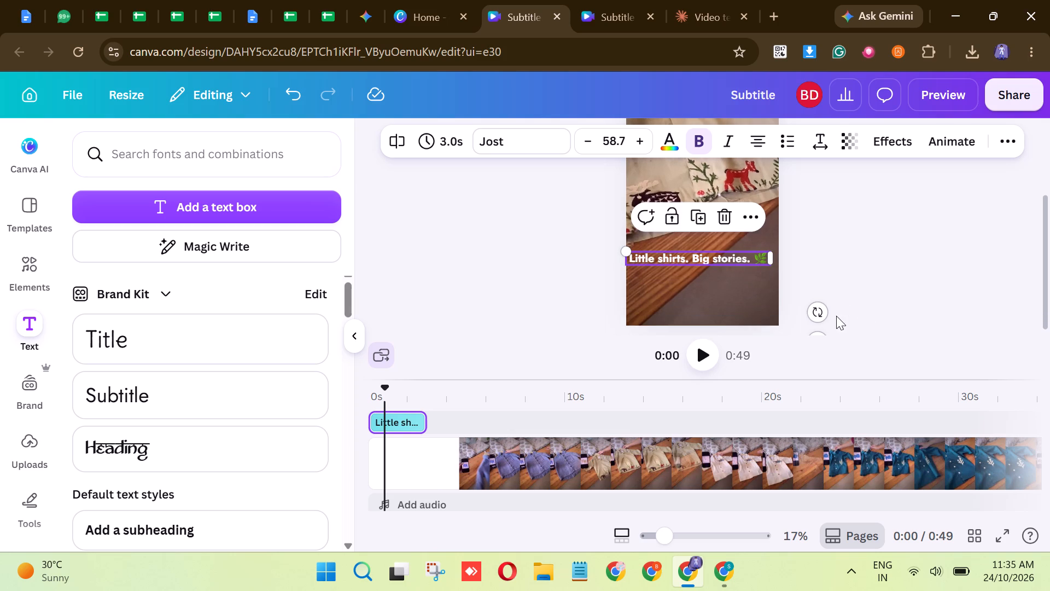
pyautogui.scroll(-2, 836, 302)
pyautogui.moveTo(821, 334); pyautogui.dragTo(821, 330)
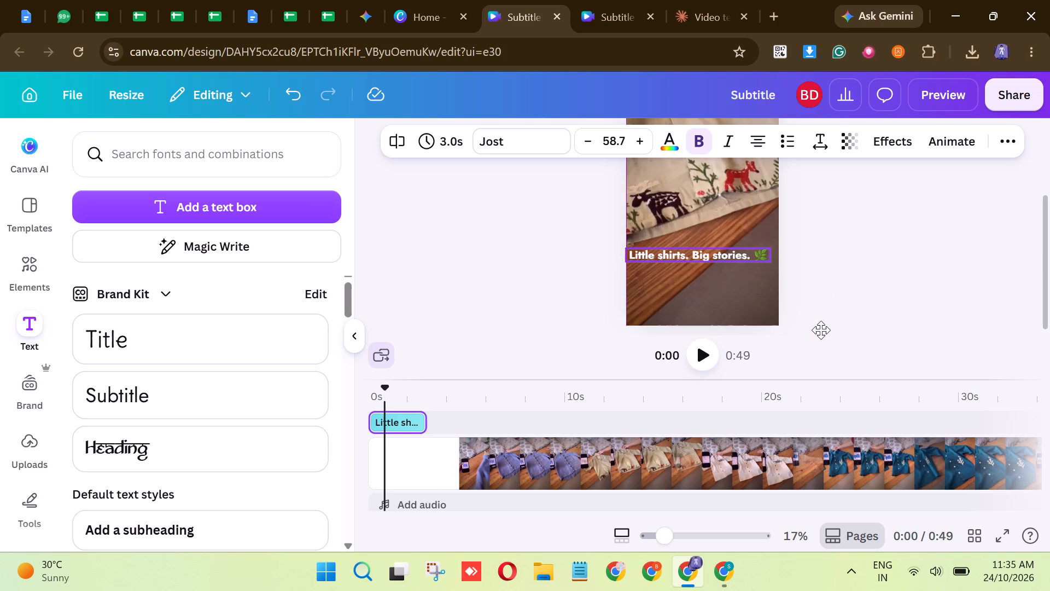
pyautogui.moveTo(821, 330); pyautogui.dragTo(824, 328)
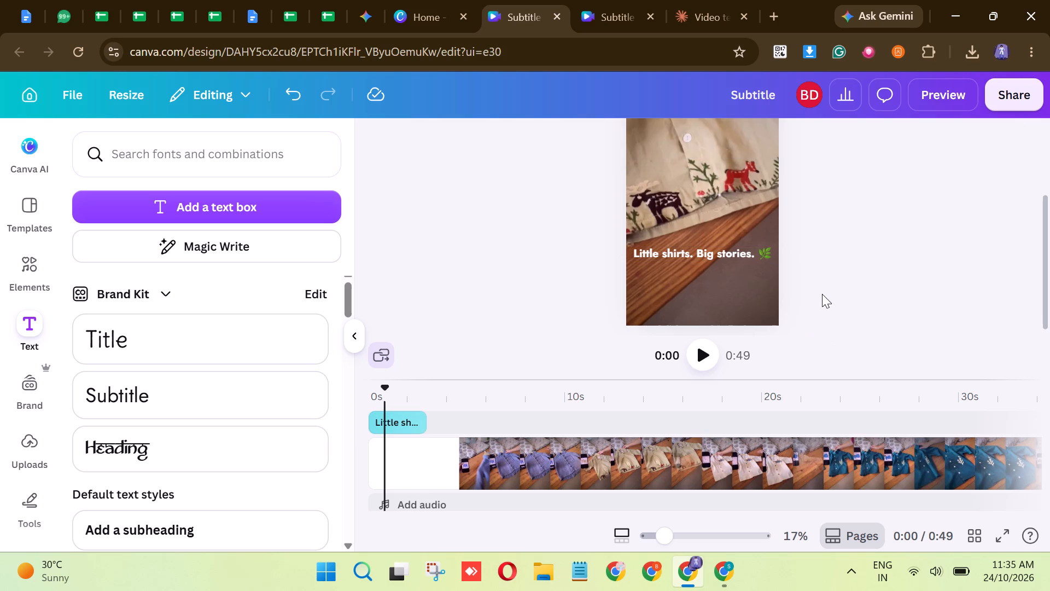
# Move the "Little shirts. Big stories." caption up to the upper part of the video frame, above the shirt's embroidery.
pyautogui.keyDown('ctrl'); pyautogui.scroll(-2, 822, 263); pyautogui.keyUp('ctrl')
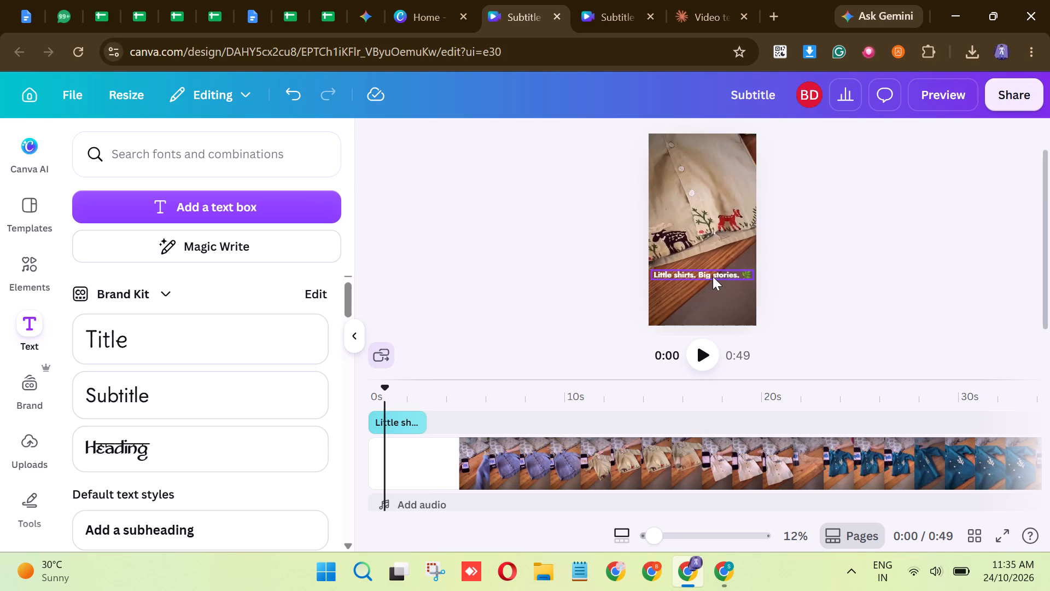
pyautogui.moveTo(713, 276); pyautogui.dragTo(718, 182)
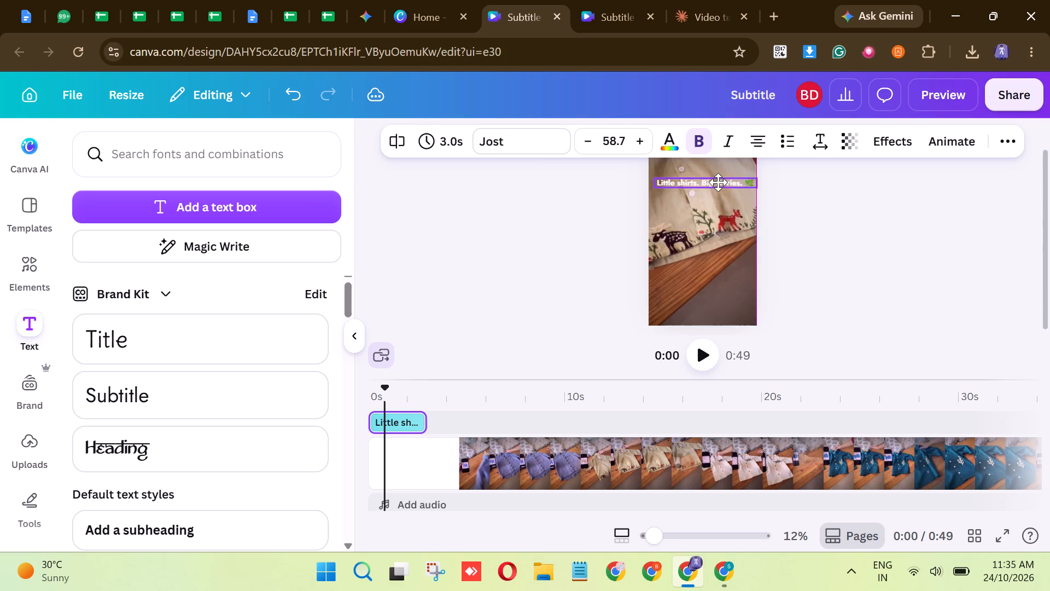
pyautogui.moveTo(718, 182); pyautogui.dragTo(713, 168)
pyautogui.scroll(2, 721, 228)
pyautogui.click(835, 224)
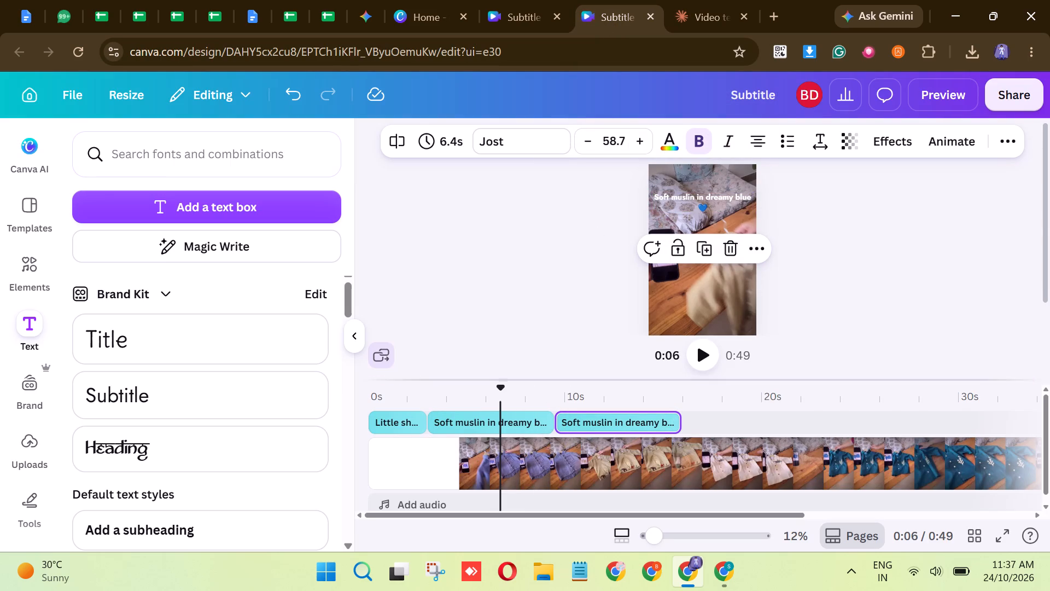
# Shorten the third caption clip to 5.5 s so it ends with the beige deer shirt's footage.
pyautogui.moveTo(504, 387); pyautogui.dragTo(562, 395)
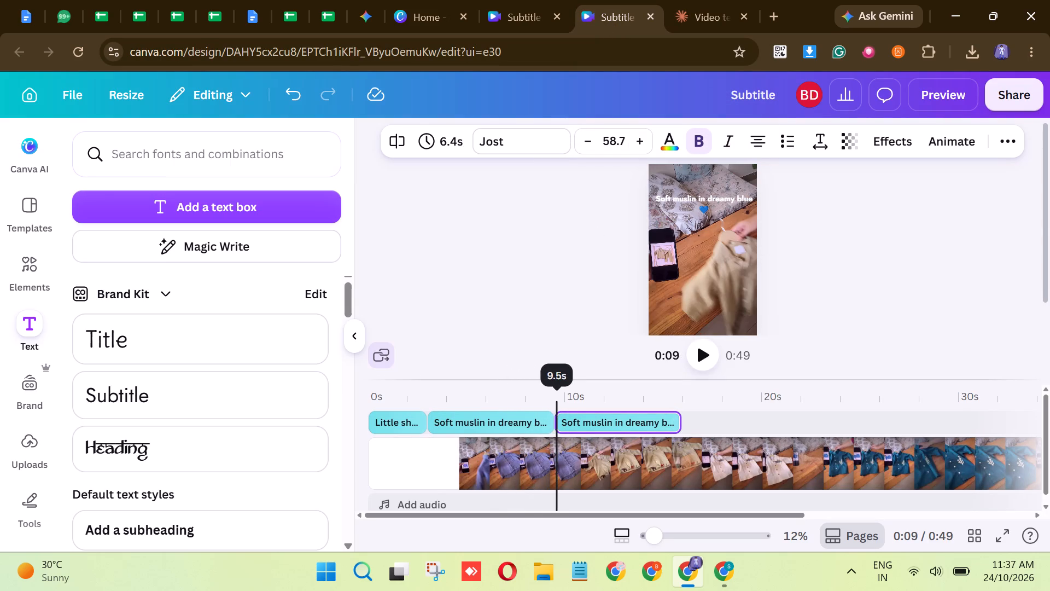
pyautogui.moveTo(562, 395); pyautogui.dragTo(667, 399)
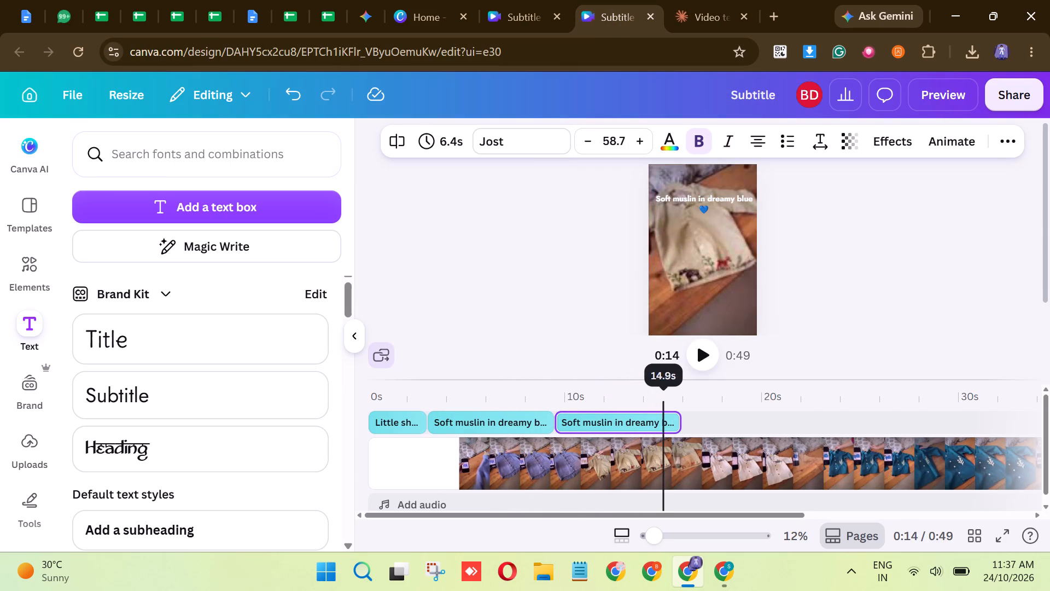
pyautogui.moveTo(667, 399); pyautogui.dragTo(662, 401)
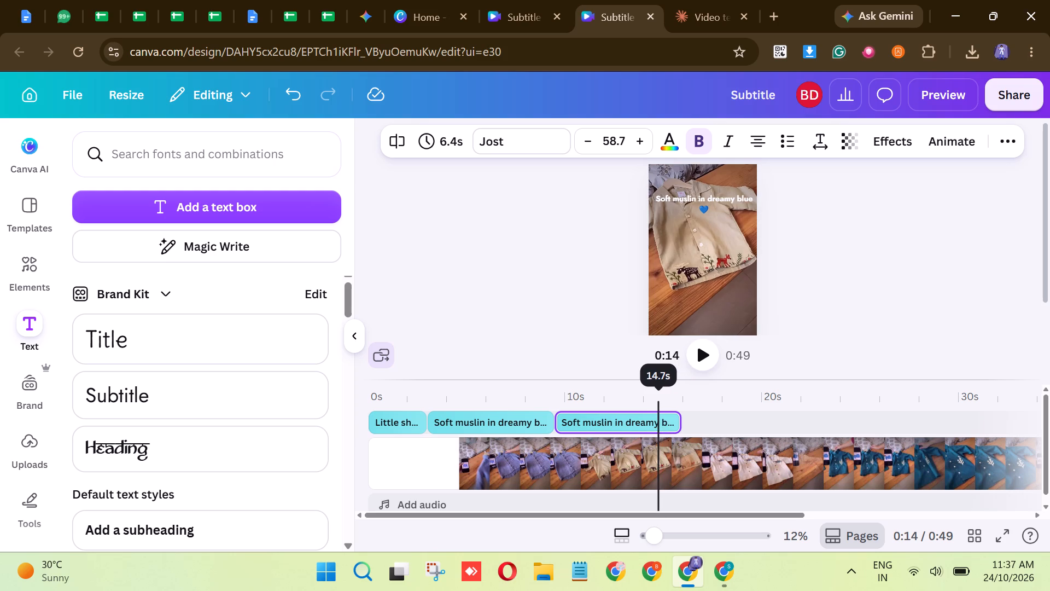
pyautogui.moveTo(662, 401); pyautogui.dragTo(610, 403)
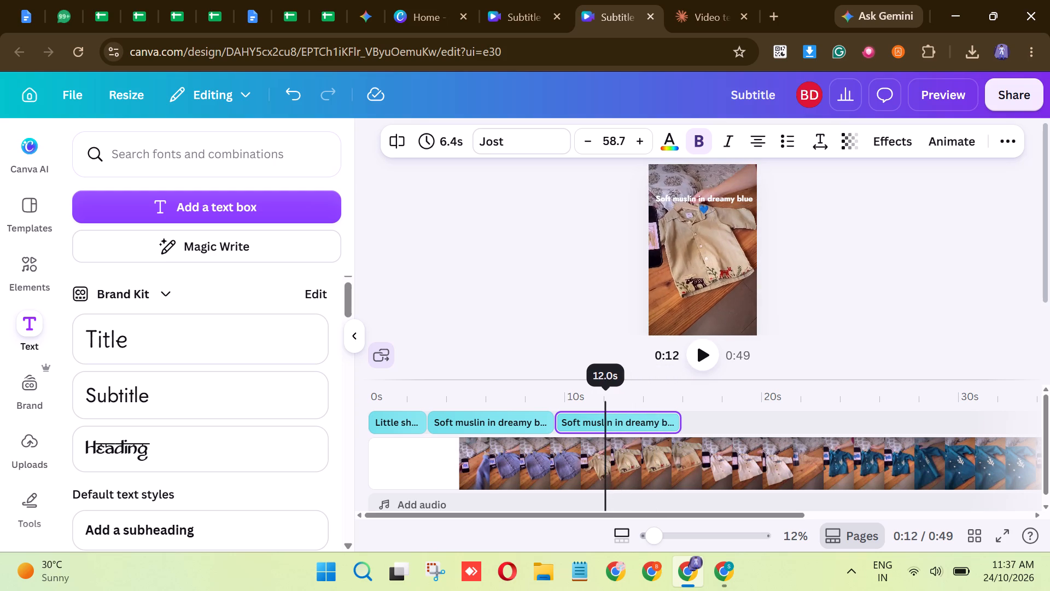
pyautogui.moveTo(610, 403); pyautogui.dragTo(671, 403)
pyautogui.moveTo(677, 426); pyautogui.dragTo(668, 427)
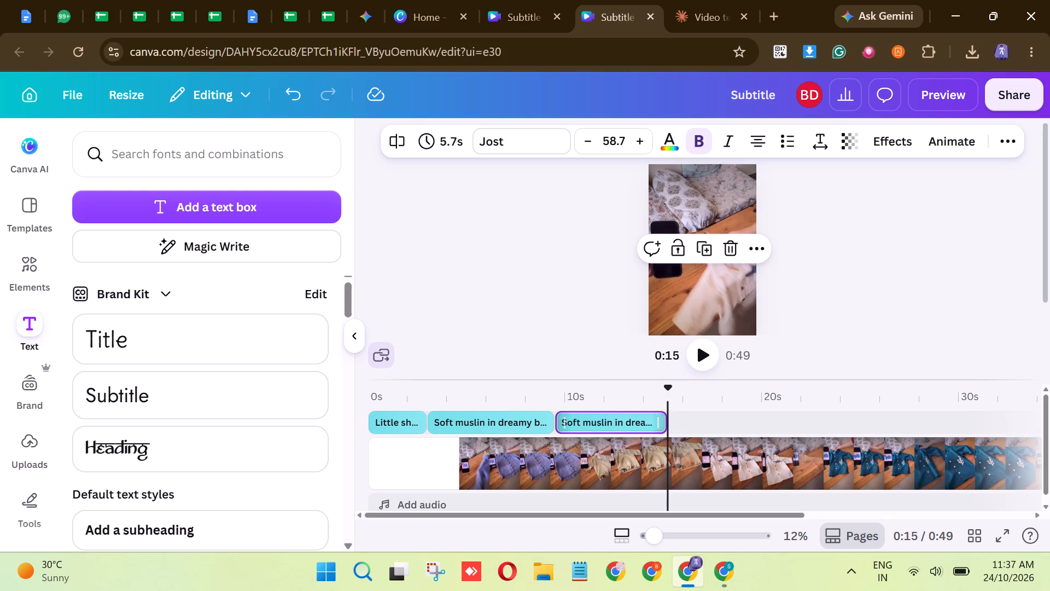
pyautogui.moveTo(665, 391); pyautogui.dragTo(660, 393)
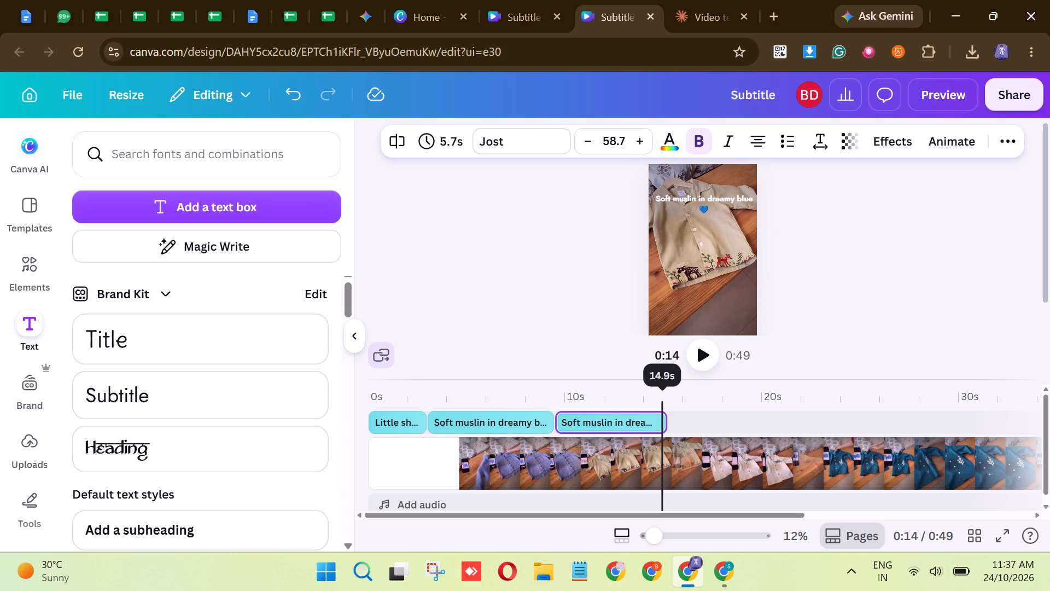
pyautogui.moveTo(660, 393); pyautogui.dragTo(660, 394)
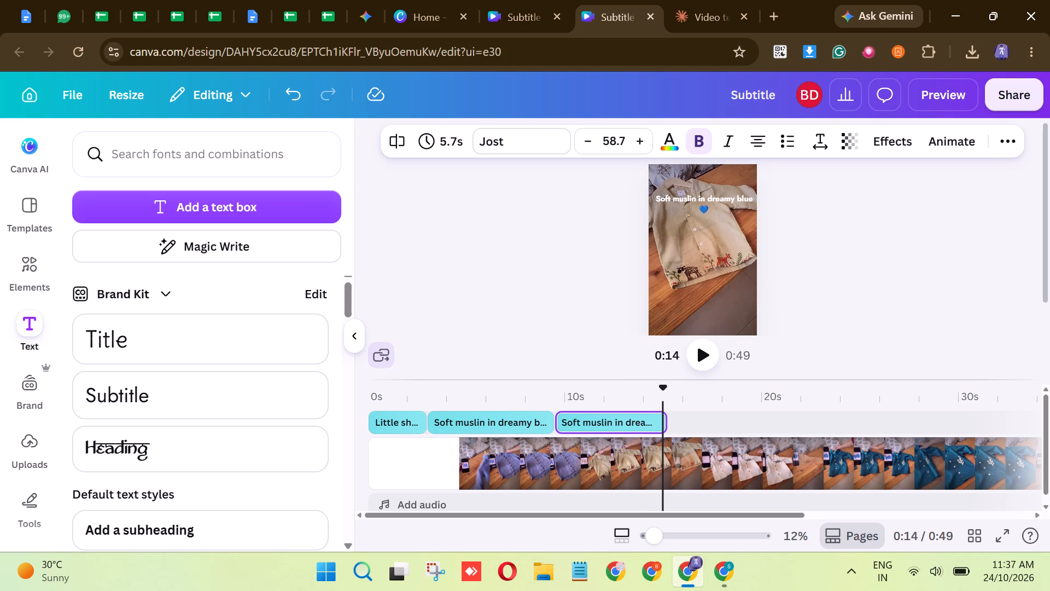
pyautogui.click(663, 421)
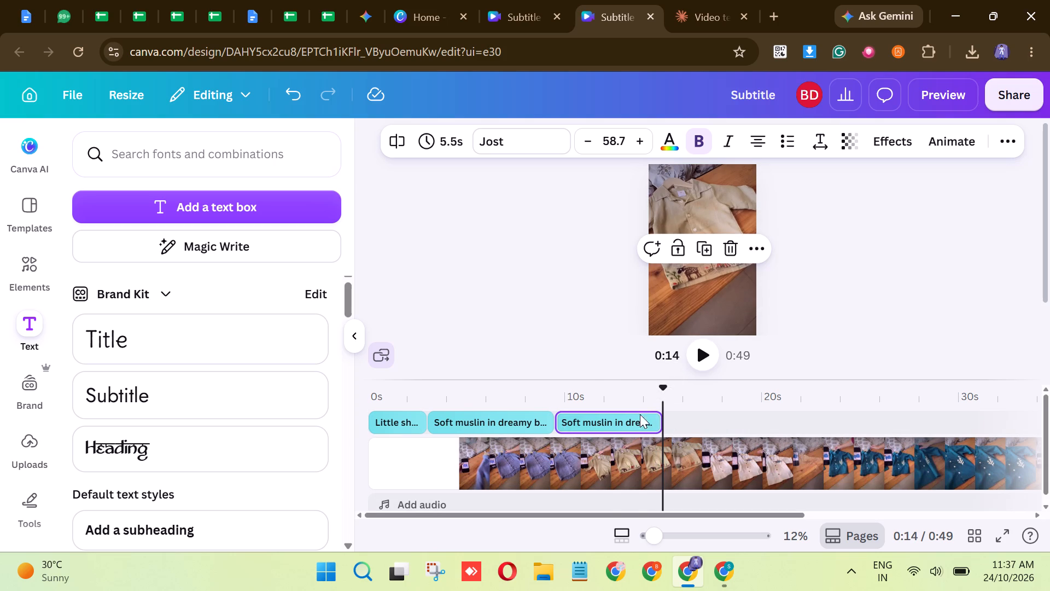
# Replace the third caption's text with the copied line "Tiny deer, wild forests, hand-stitched" and its emoji.
pyautogui.click(610, 420)
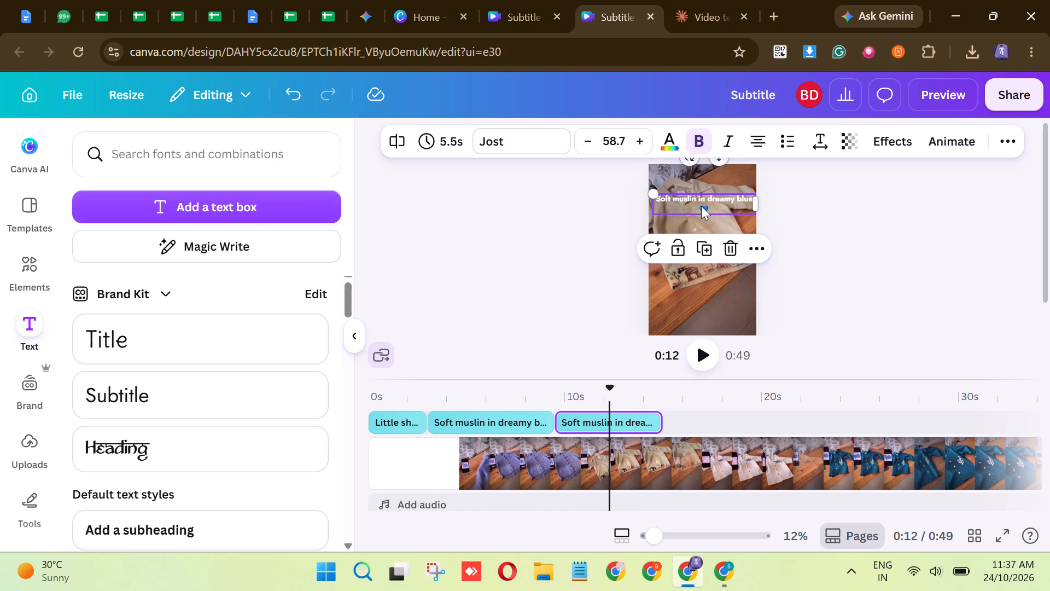
pyautogui.doubleClick(701, 206)
pyautogui.hotkey('ctrl', 'v')
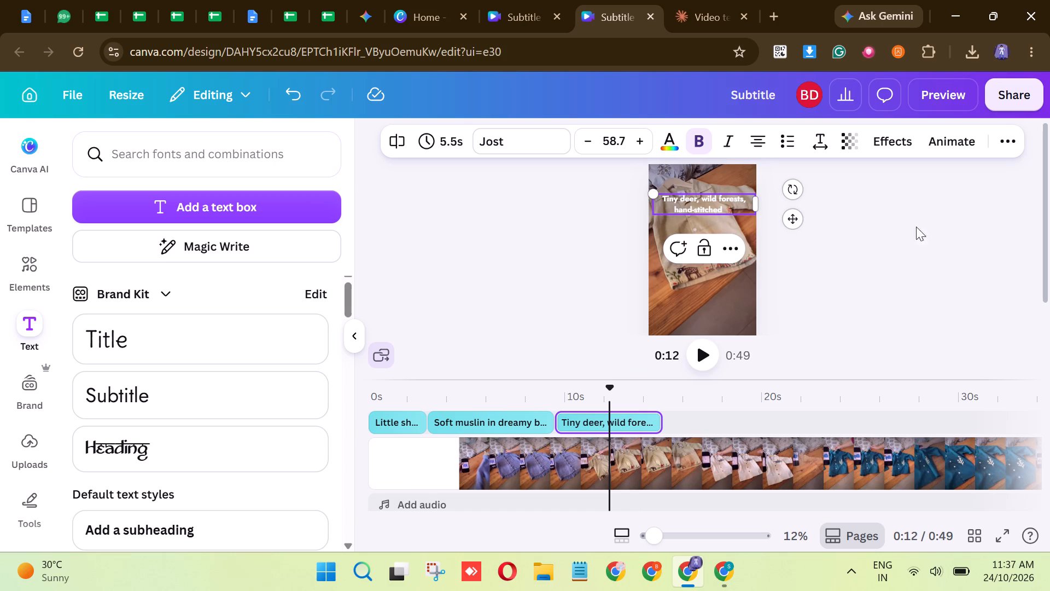
pyautogui.keyDown('ctrl'); pyautogui.scroll(2, 867, 237); pyautogui.keyUp('ctrl')
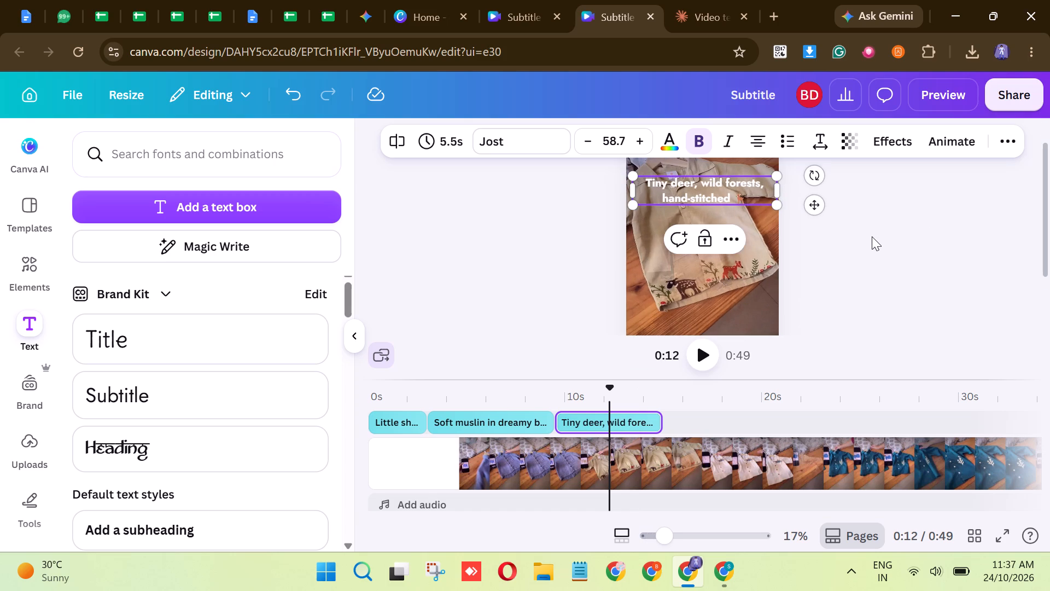
pyautogui.click(872, 236)
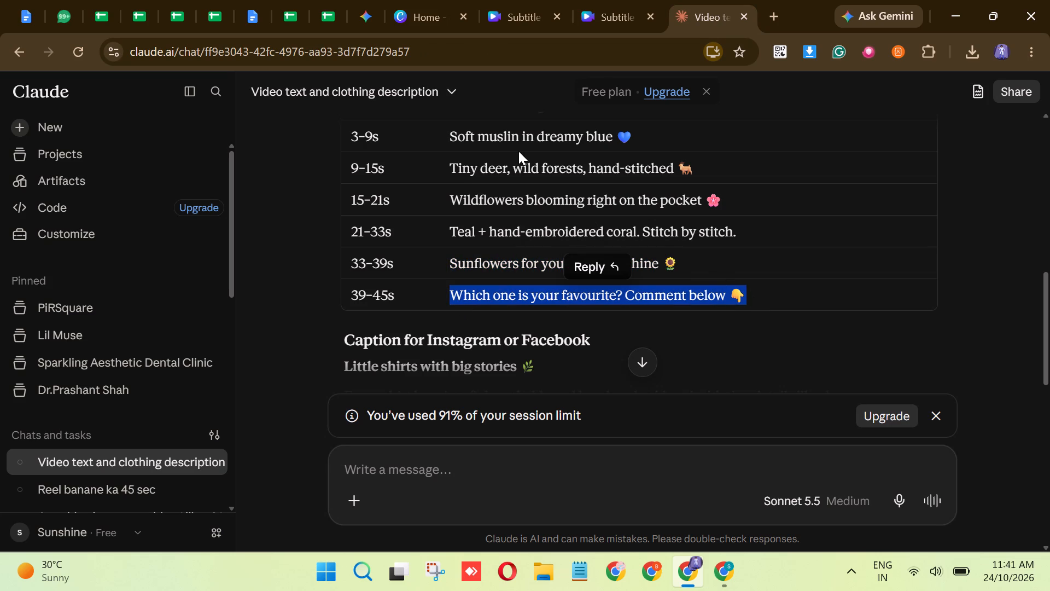
pyautogui.click(599, 0)
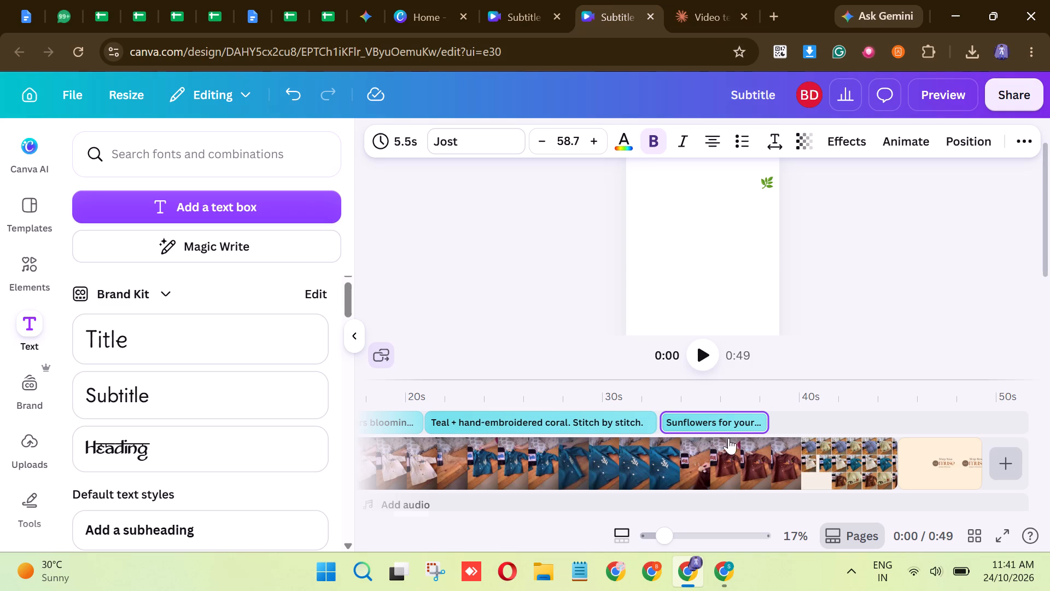
# Duplicate the "Sunflowers for your little sunshine" caption clip and place the copy directly after it on the same track.
pyautogui.rightClick(739, 419)
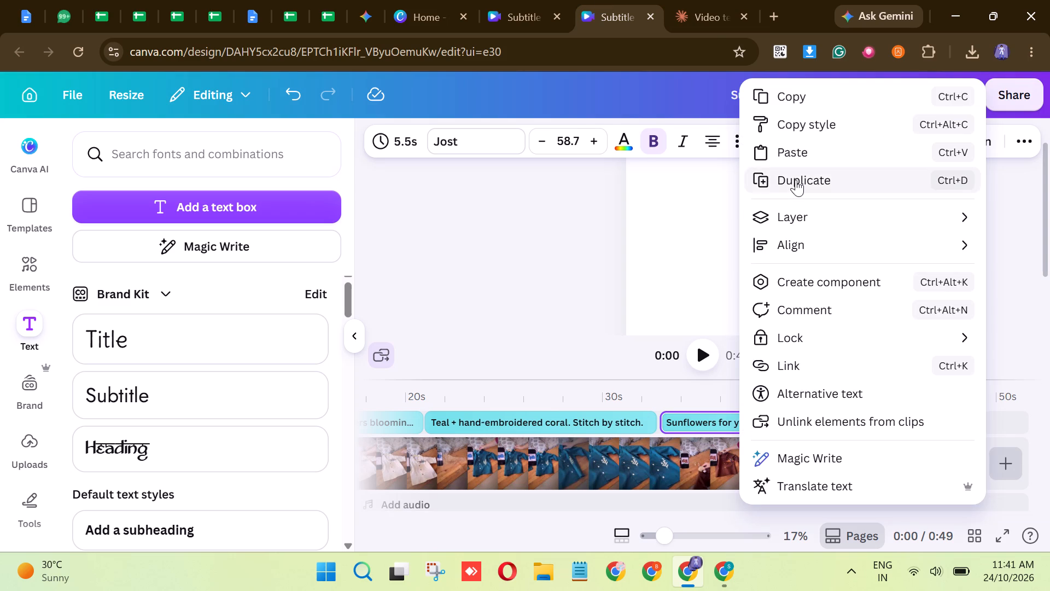
pyautogui.click(796, 179)
pyautogui.moveTo(696, 414); pyautogui.dragTo(819, 432)
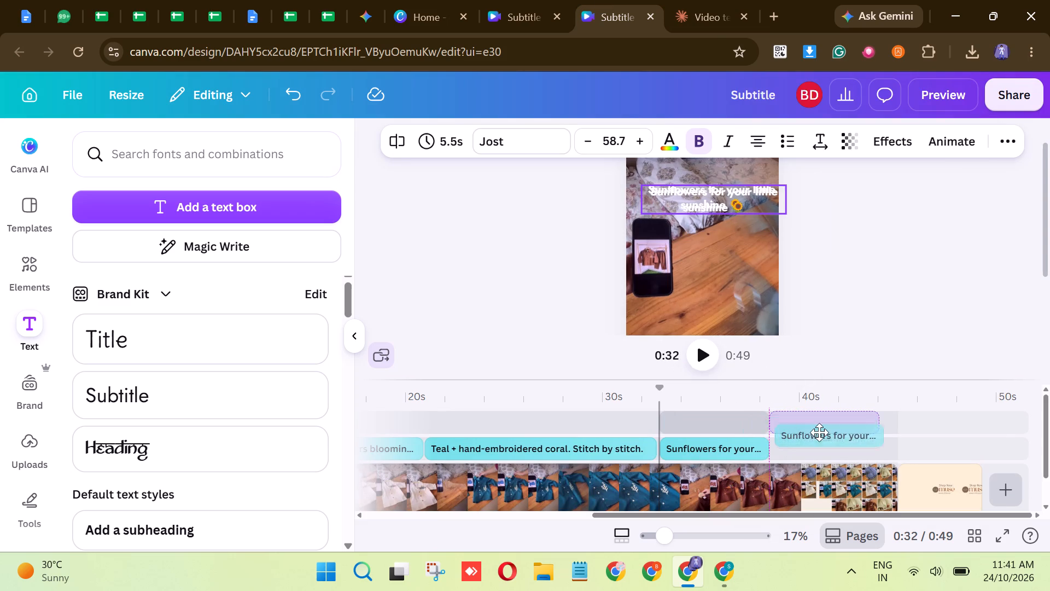
pyautogui.moveTo(819, 432); pyautogui.dragTo(807, 438)
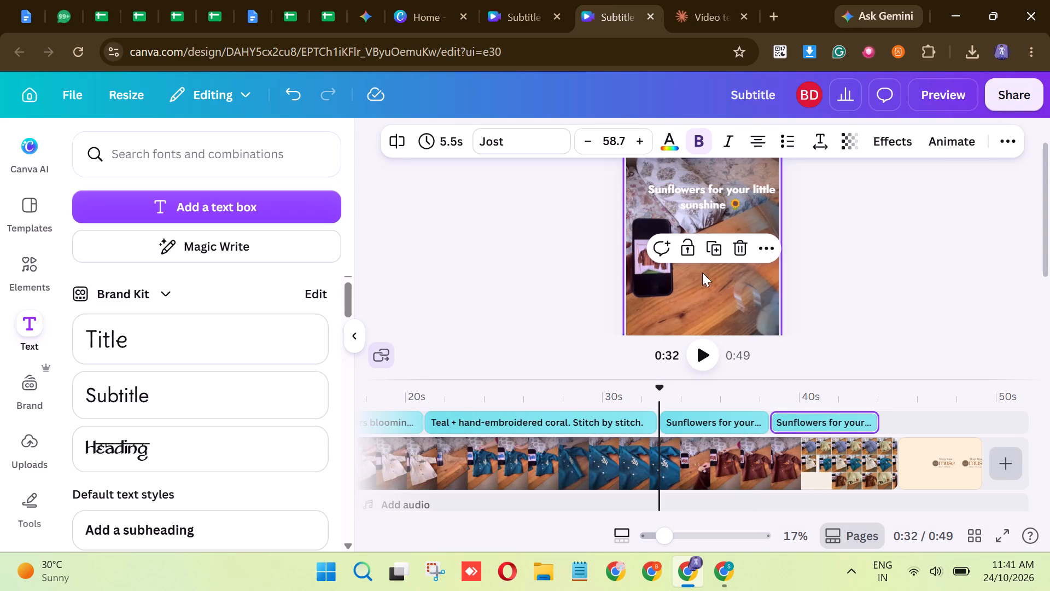
# Replace the seventh caption's text with the copied line "Which one is your favourite? Comment below" and its pointing-hand emoji.
pyautogui.click(799, 424)
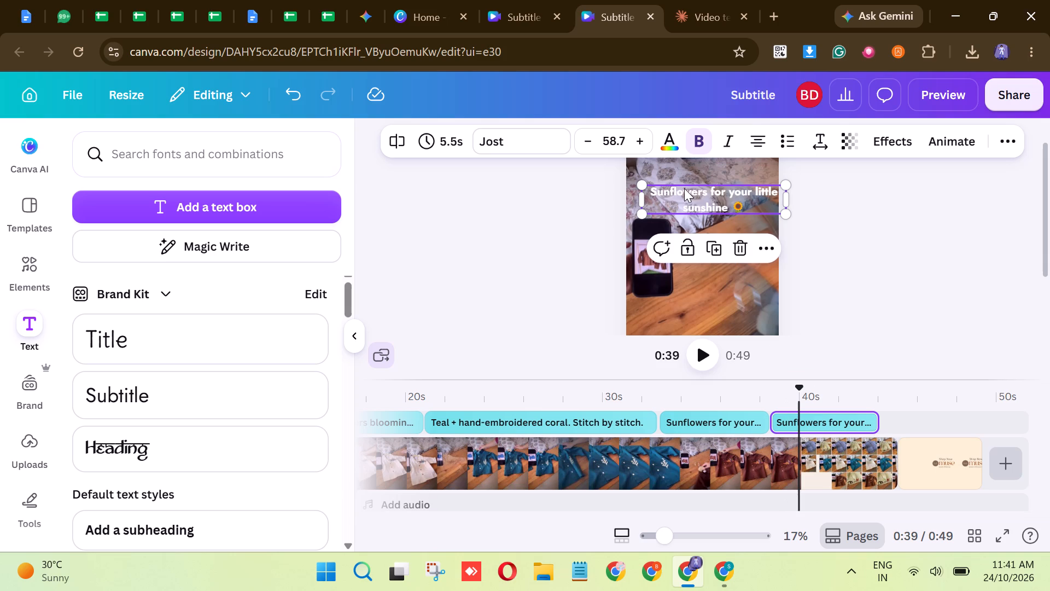
pyautogui.doubleClick(684, 188)
pyautogui.hotkey('ctrl', 'v')
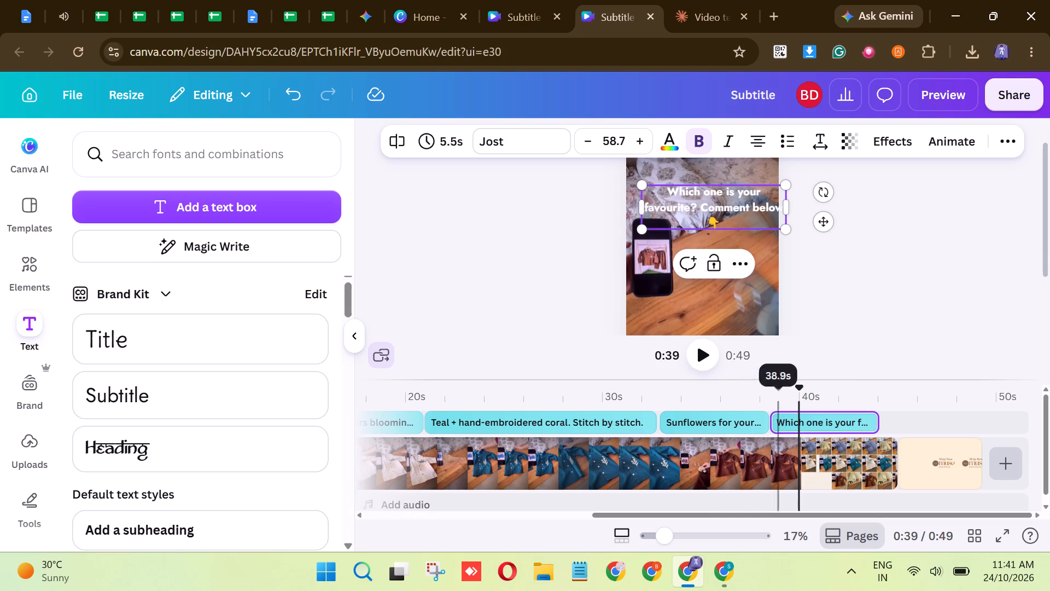
# Find where the shirt collage footage ends and extend the seventh caption clip to 6.1 s.
pyautogui.moveTo(792, 391); pyautogui.dragTo(764, 395)
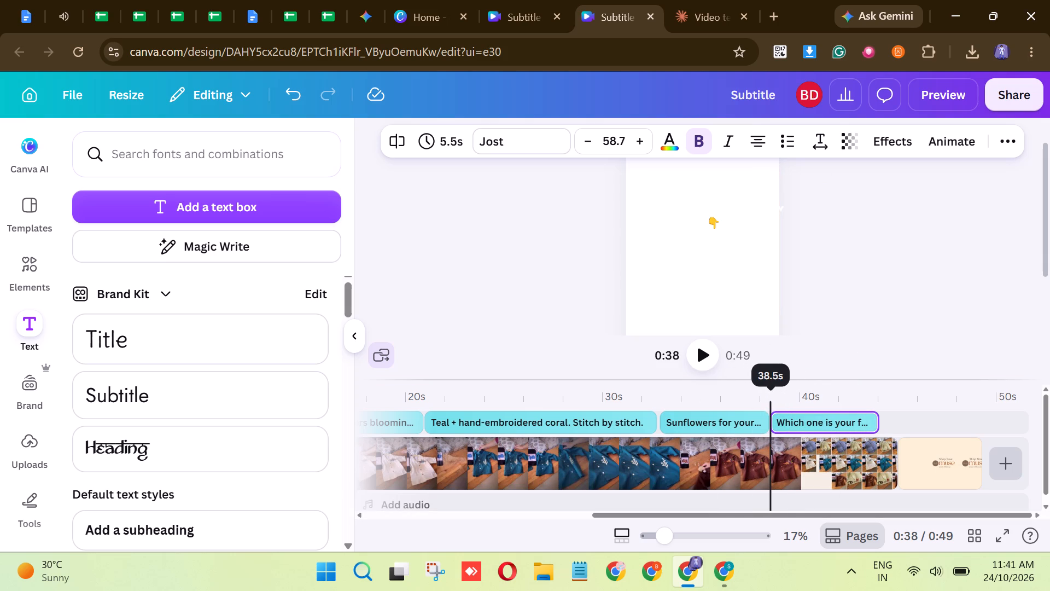
pyautogui.moveTo(764, 395); pyautogui.dragTo(827, 399)
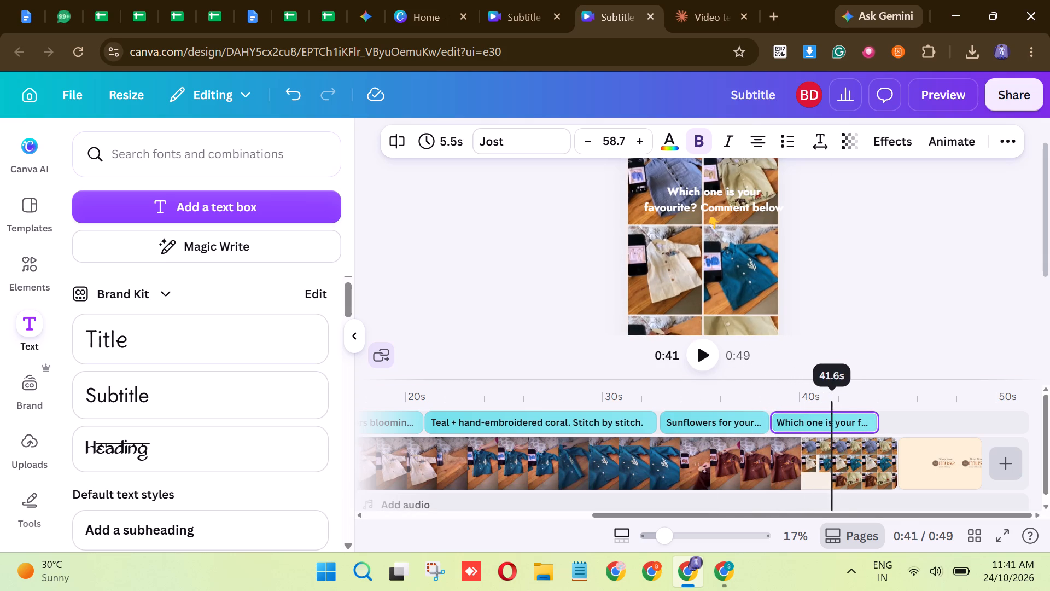
pyautogui.moveTo(827, 399); pyautogui.dragTo(882, 414)
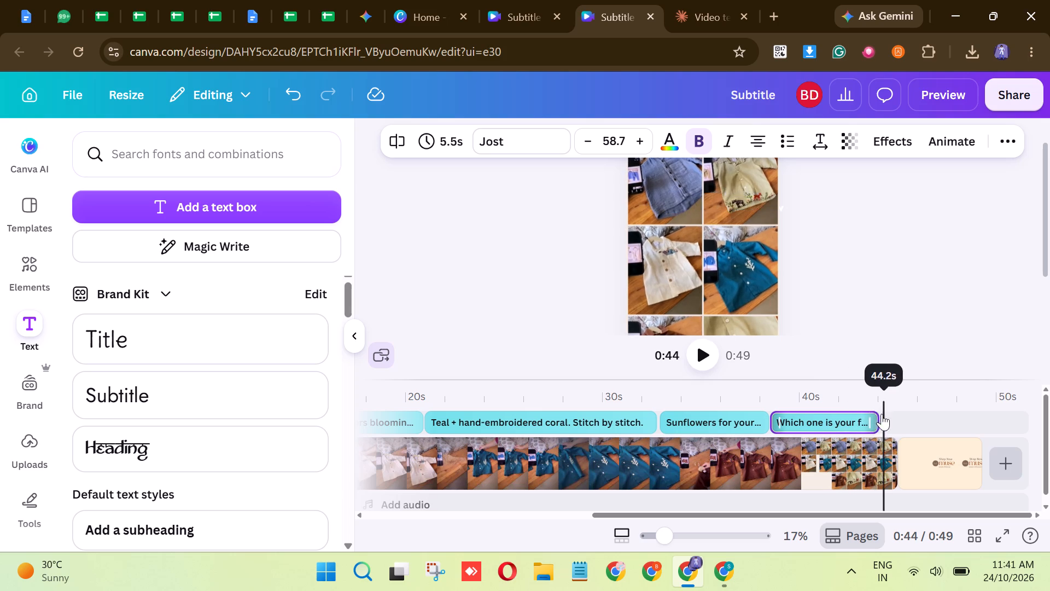
pyautogui.moveTo(882, 414); pyautogui.dragTo(892, 418)
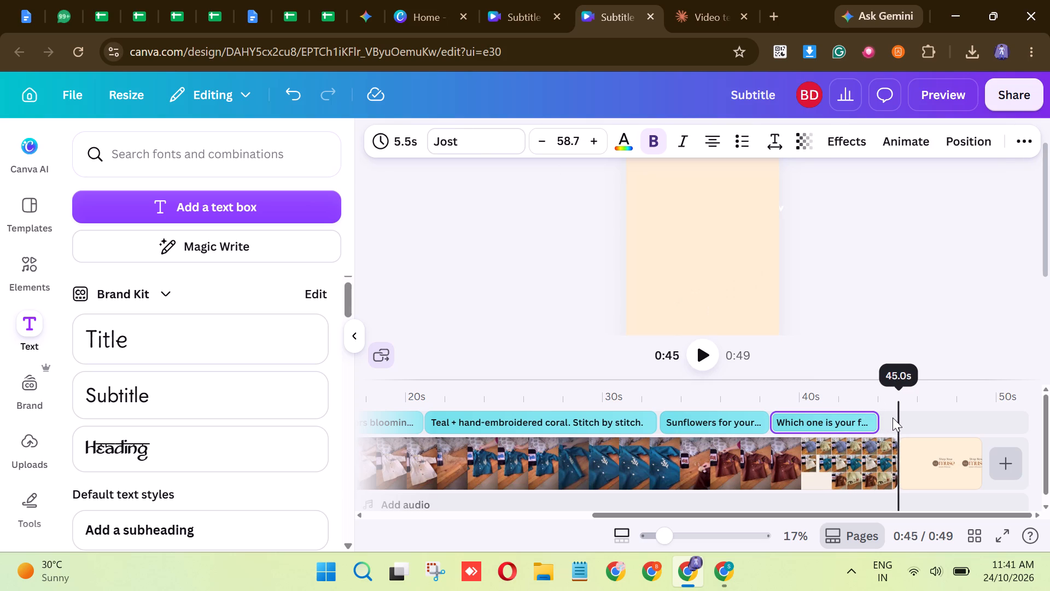
pyautogui.moveTo(892, 418); pyautogui.dragTo(884, 416)
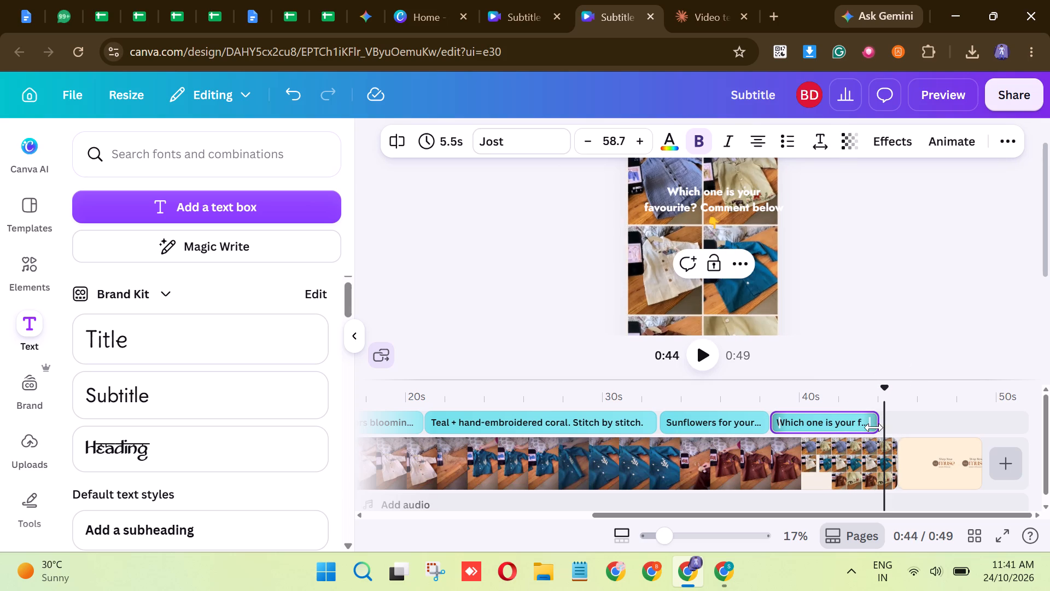
pyautogui.moveTo(874, 427); pyautogui.dragTo(882, 426)
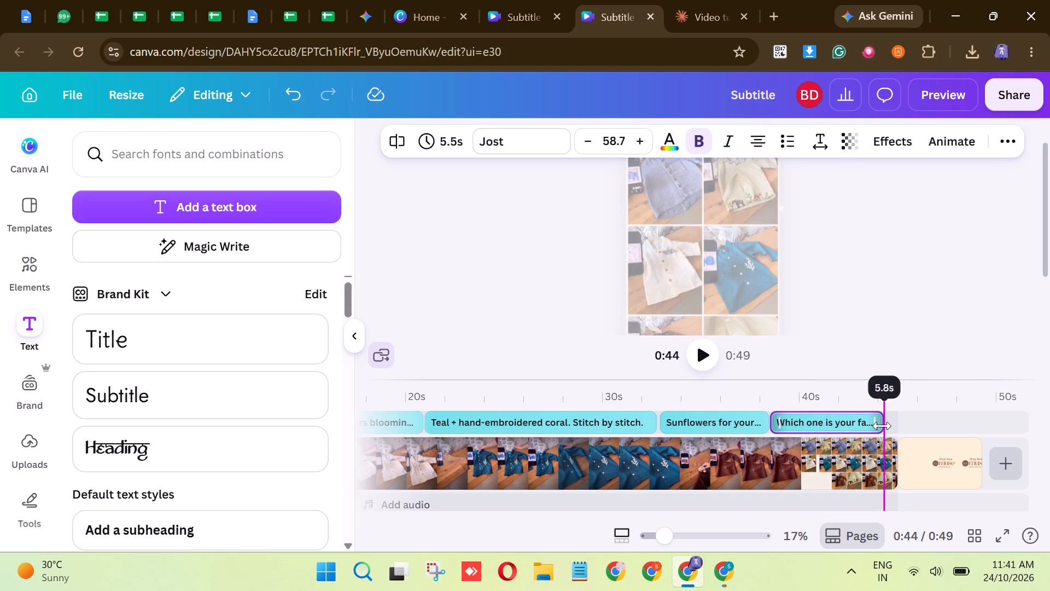
pyautogui.moveTo(882, 426); pyautogui.dragTo(883, 426)
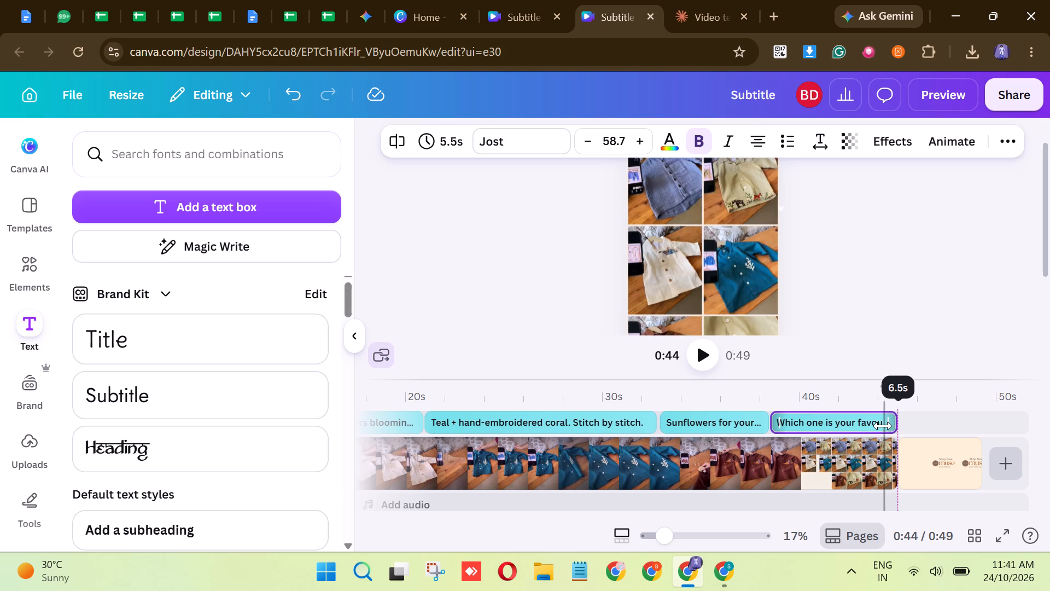
pyautogui.moveTo(883, 426); pyautogui.dragTo(885, 424)
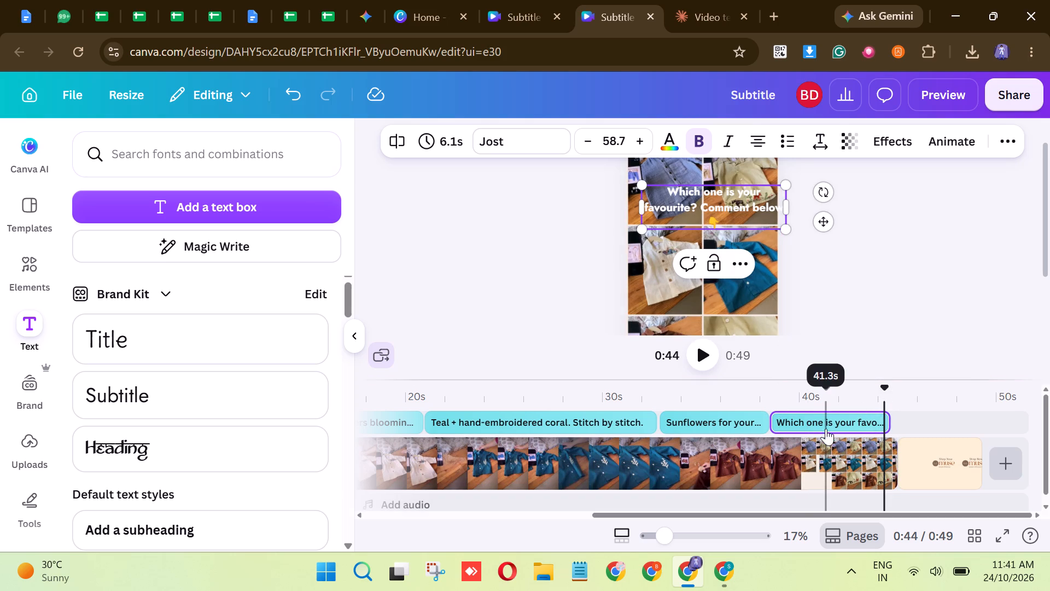
# Shift the "Which one is your favourite? Comment below" caption slightly left on the canvas so it fits within the frame.
pyautogui.click(892, 248)
pyautogui.moveTo(737, 210); pyautogui.dragTo(725, 208)
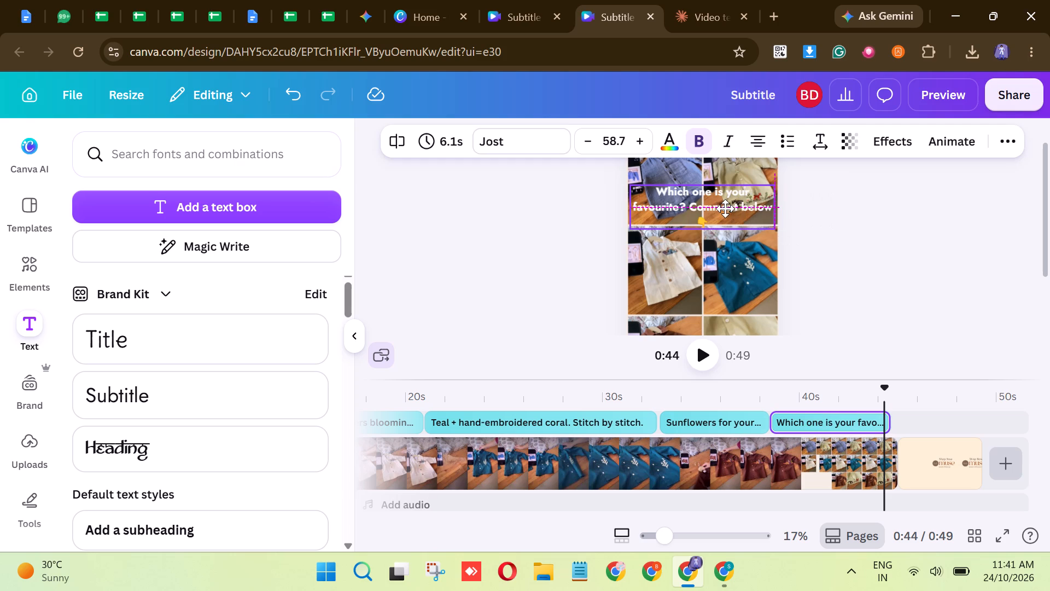
pyautogui.moveTo(725, 208); pyautogui.dragTo(728, 208)
pyautogui.click(969, 256)
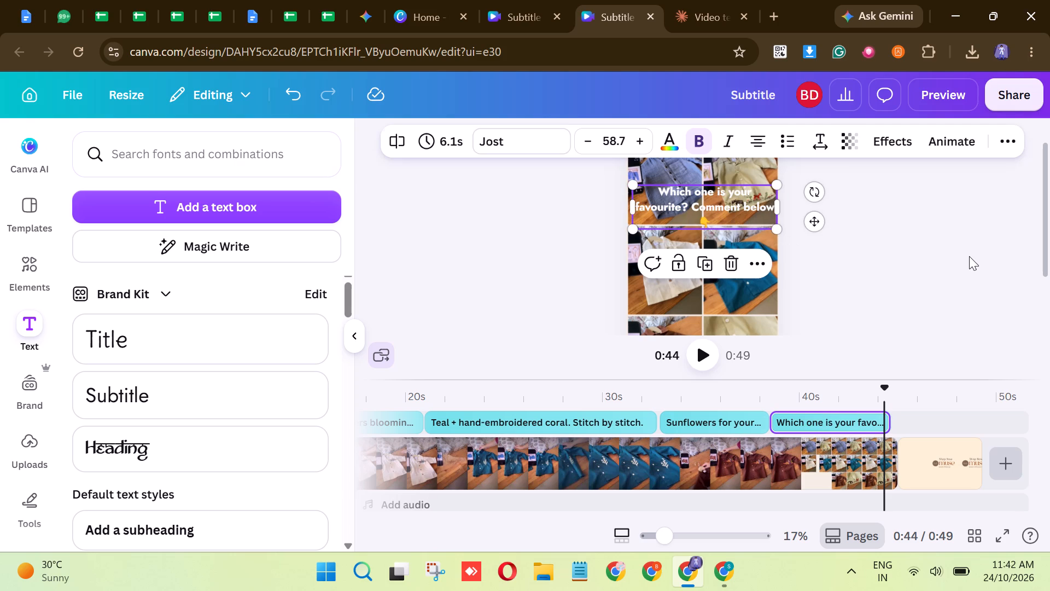
# Play the reel's full preview to check how the captions appear over the footage.
pyautogui.click(935, 99)
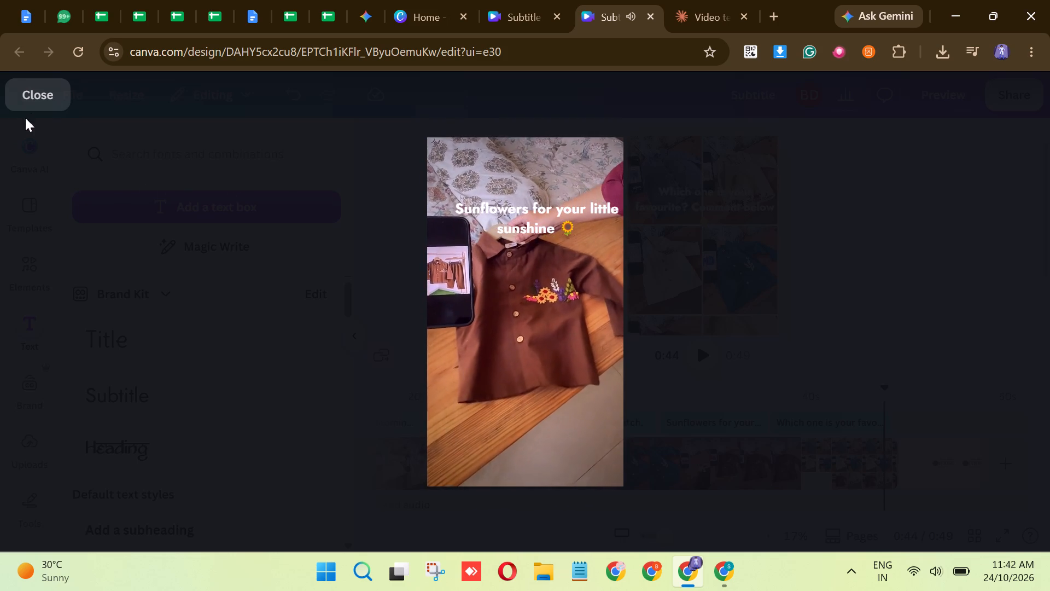
pyautogui.click(33, 101)
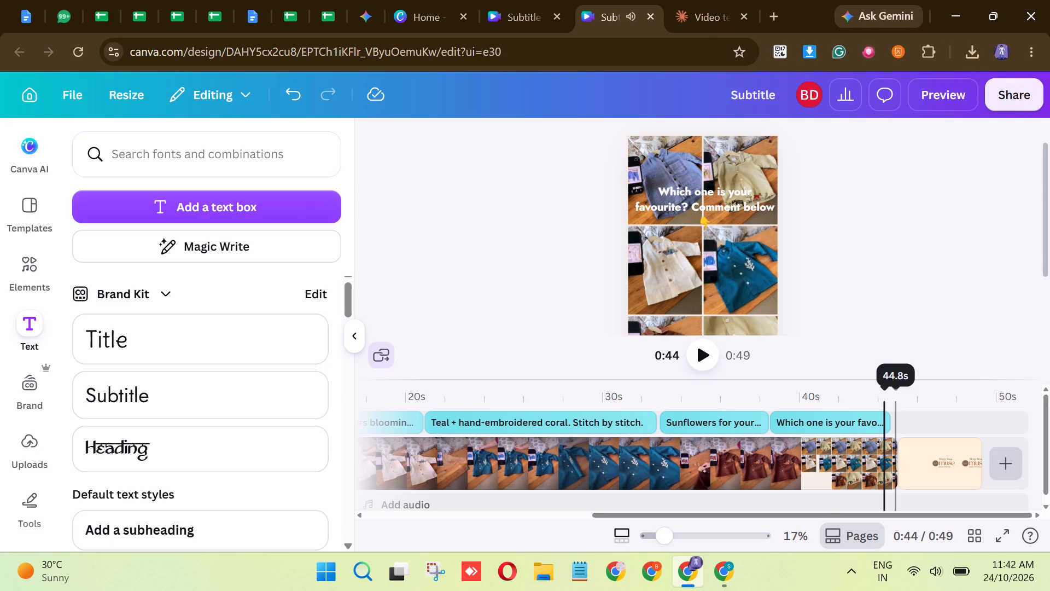
# Move the opening "Little shirts. Big stories." caption higher on the canvas, near the top of the frame.
pyautogui.moveTo(885, 392); pyautogui.dragTo(162, 409)
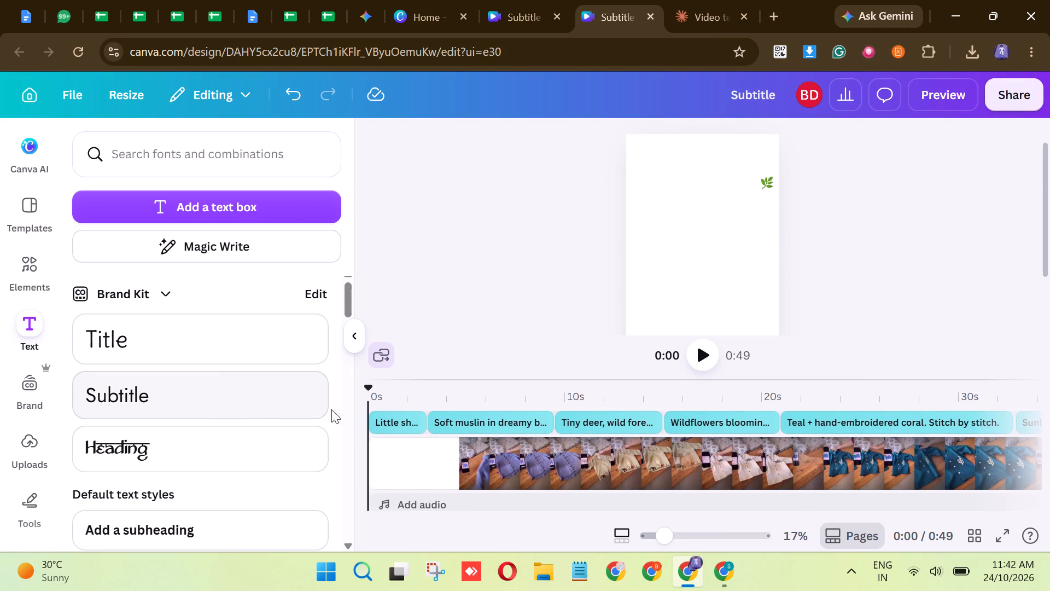
pyautogui.click(415, 440)
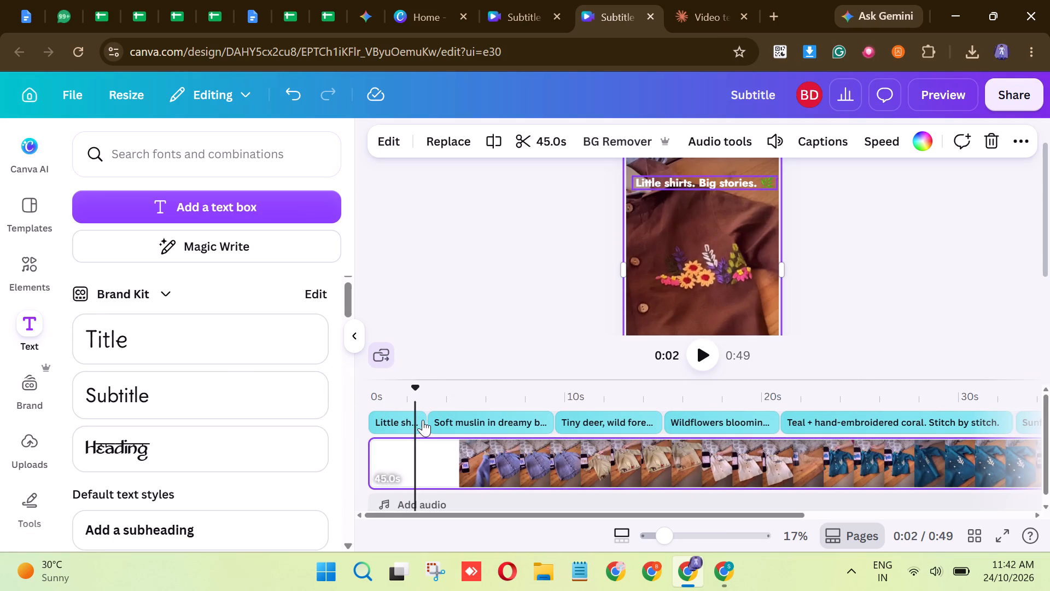
pyautogui.scroll(3, 816, 288)
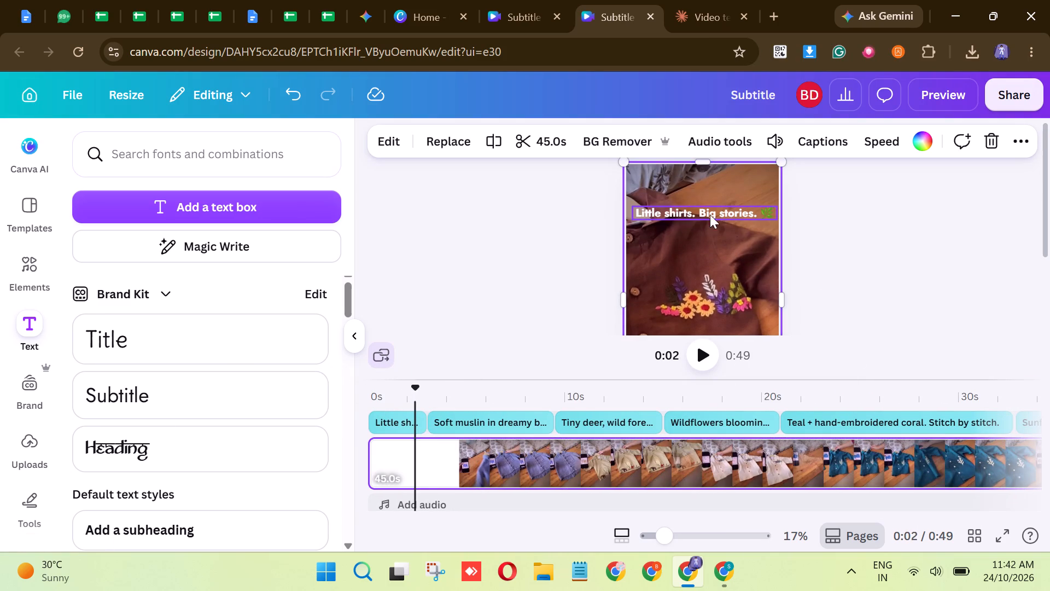
pyautogui.moveTo(697, 209); pyautogui.dragTo(699, 190)
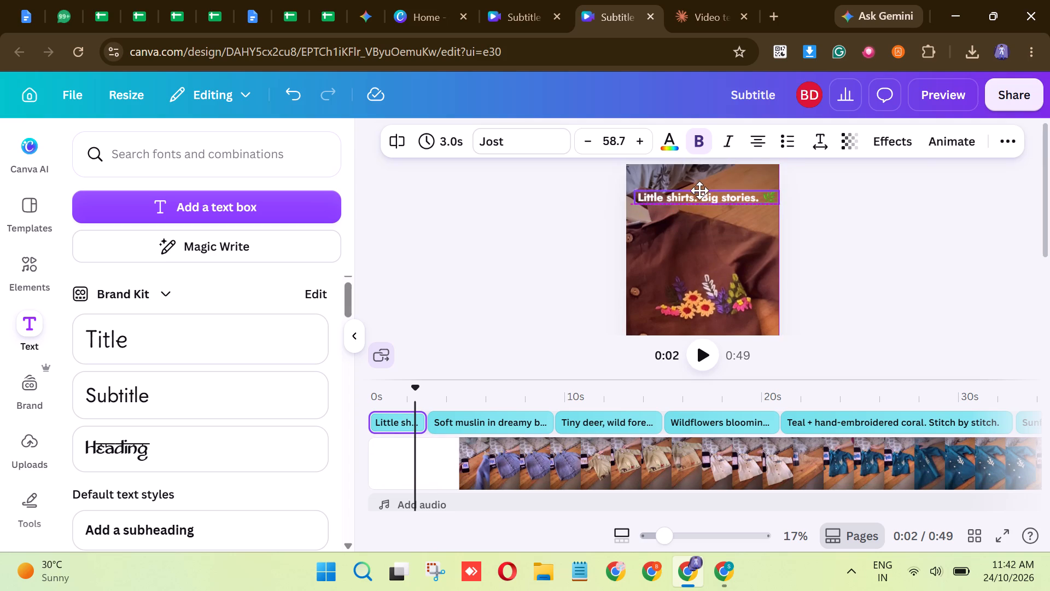
pyautogui.moveTo(699, 190); pyautogui.dragTo(697, 186)
# Raise the "Soft muslin in dreamy blue" caption near the top of the frame, comparing its height with the opening caption.
pyautogui.click(487, 449)
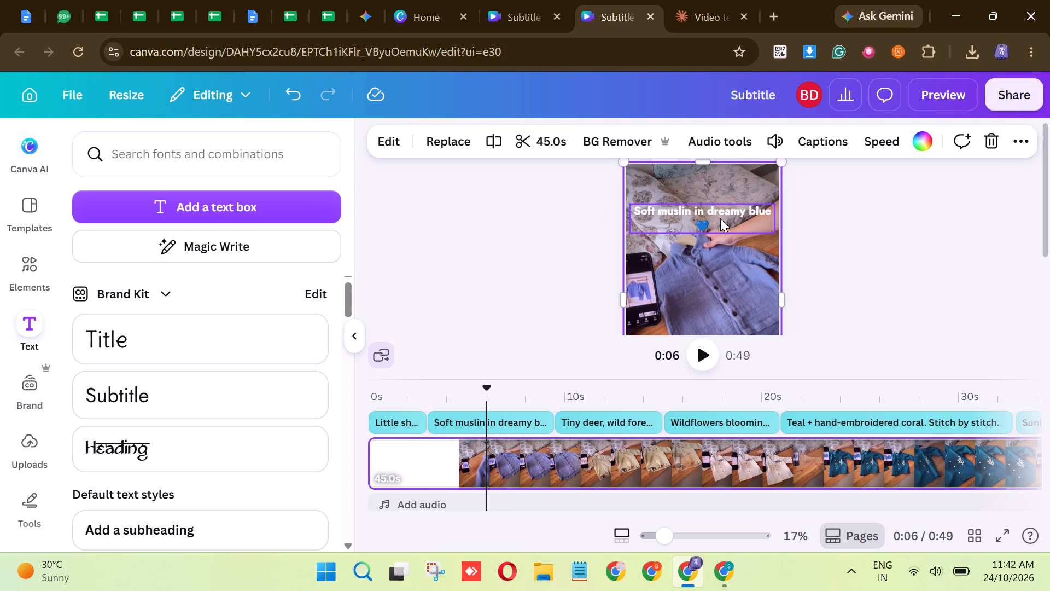
pyautogui.moveTo(720, 218); pyautogui.dragTo(721, 184)
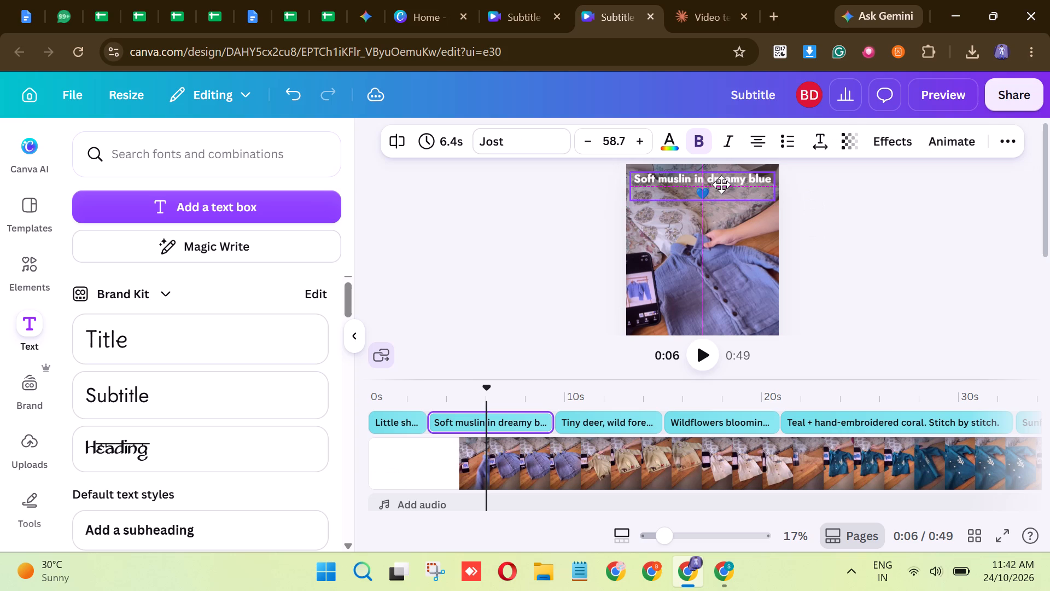
pyautogui.moveTo(721, 184); pyautogui.dragTo(721, 189)
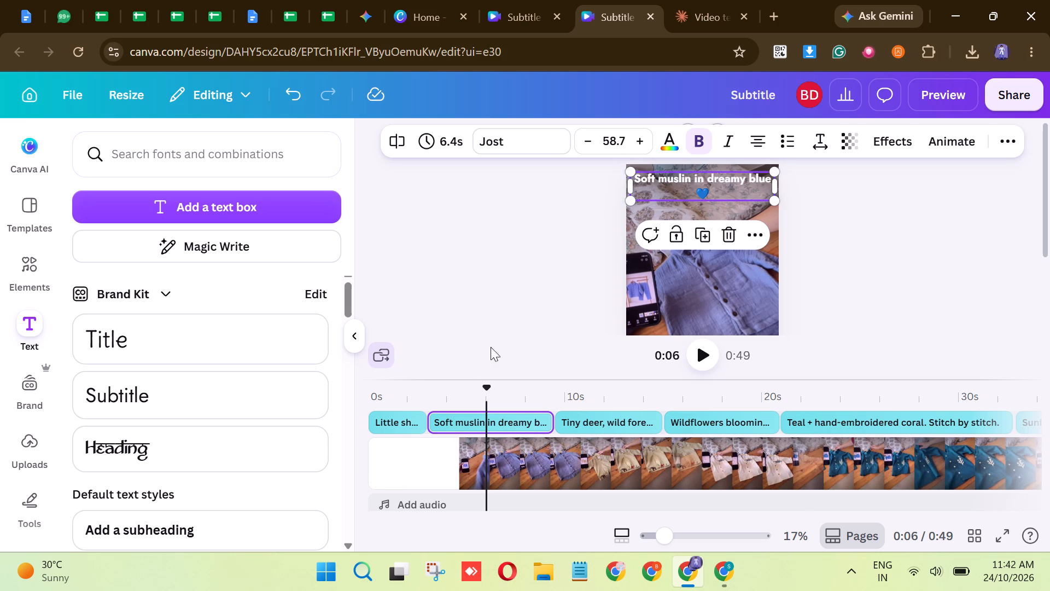
pyautogui.click(403, 396)
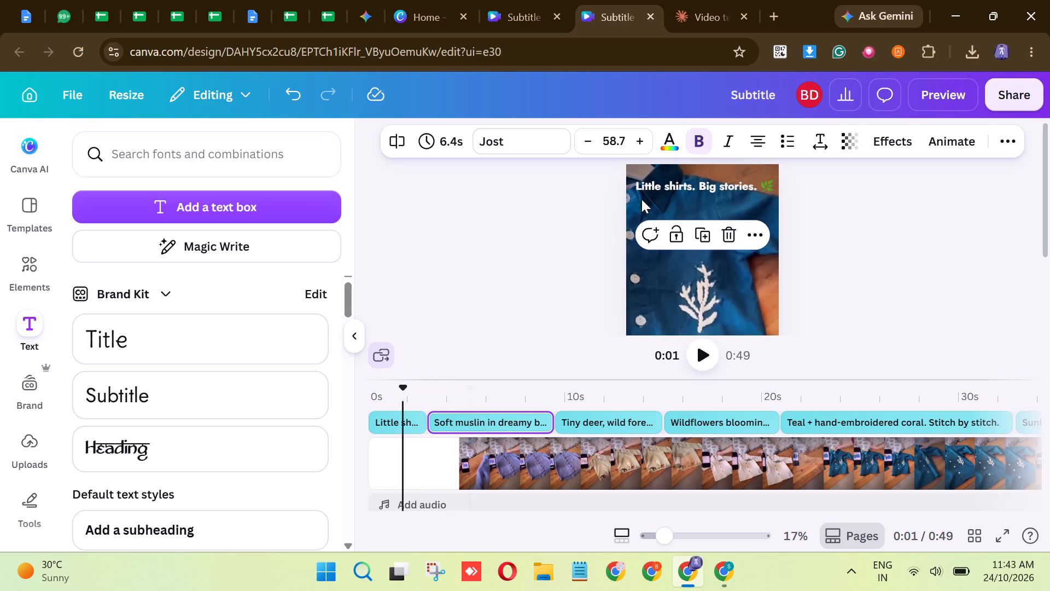
pyautogui.moveTo(703, 188); pyautogui.dragTo(704, 179)
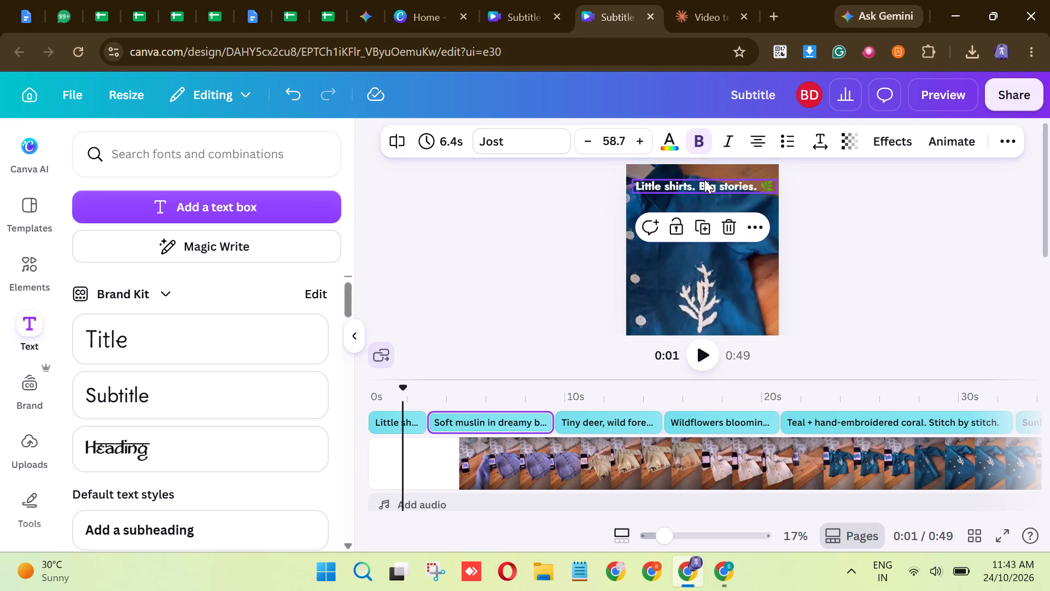
pyautogui.click(486, 463)
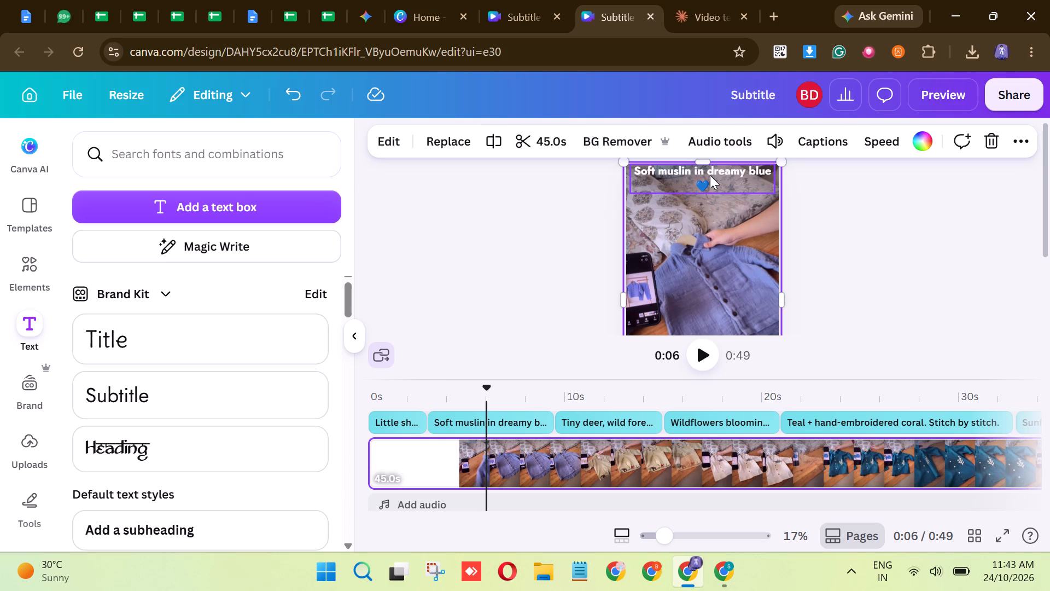
pyautogui.moveTo(710, 175); pyautogui.dragTo(709, 184)
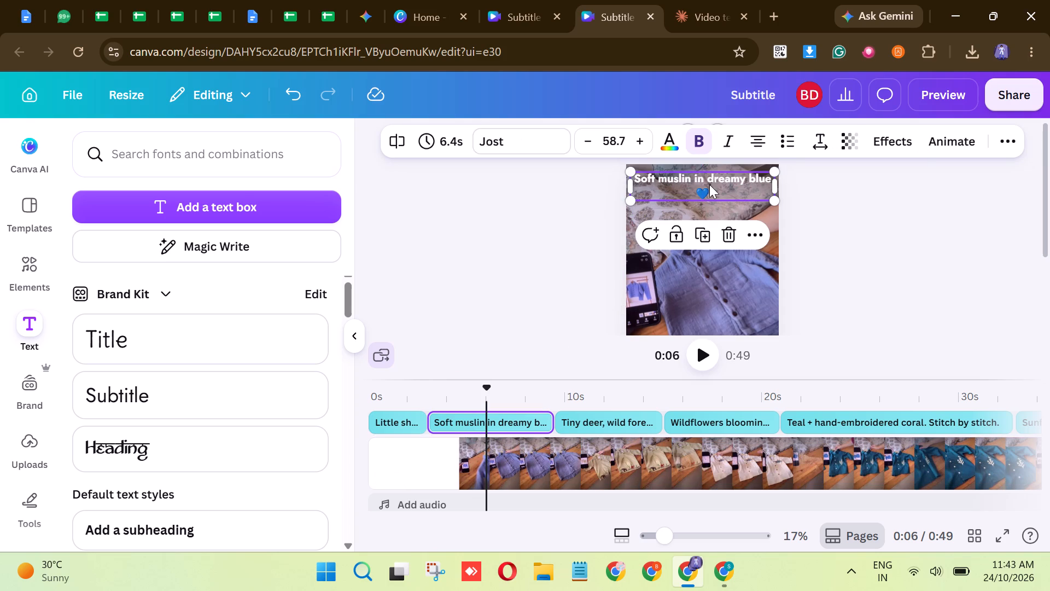
# Raise the "Tiny deer, wild forests, hand-stitched" caption to the same height near the top of the frame.
pyautogui.click(605, 450)
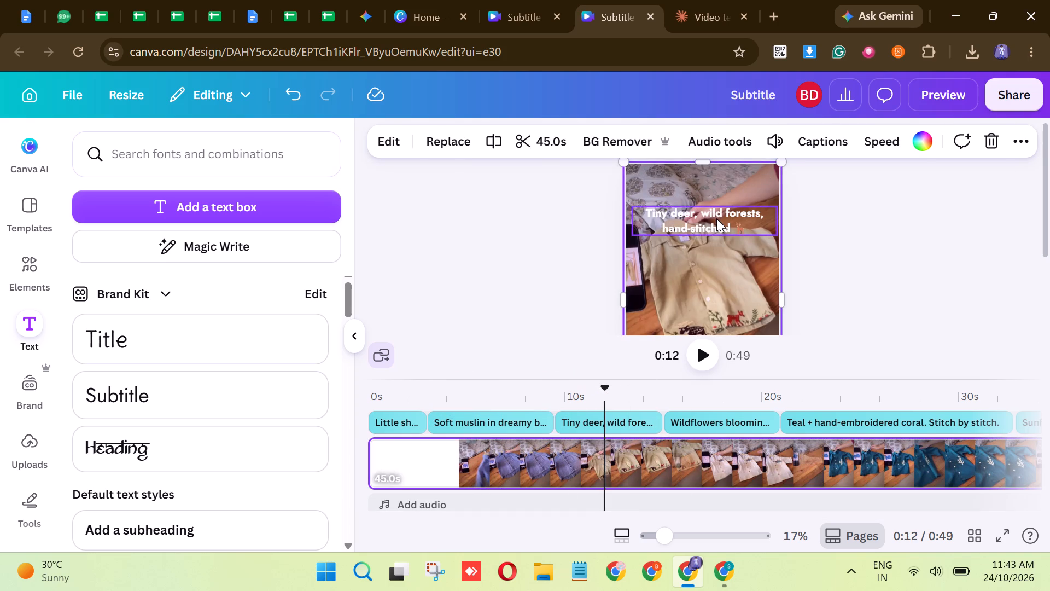
pyautogui.moveTo(716, 218); pyautogui.dragTo(713, 183)
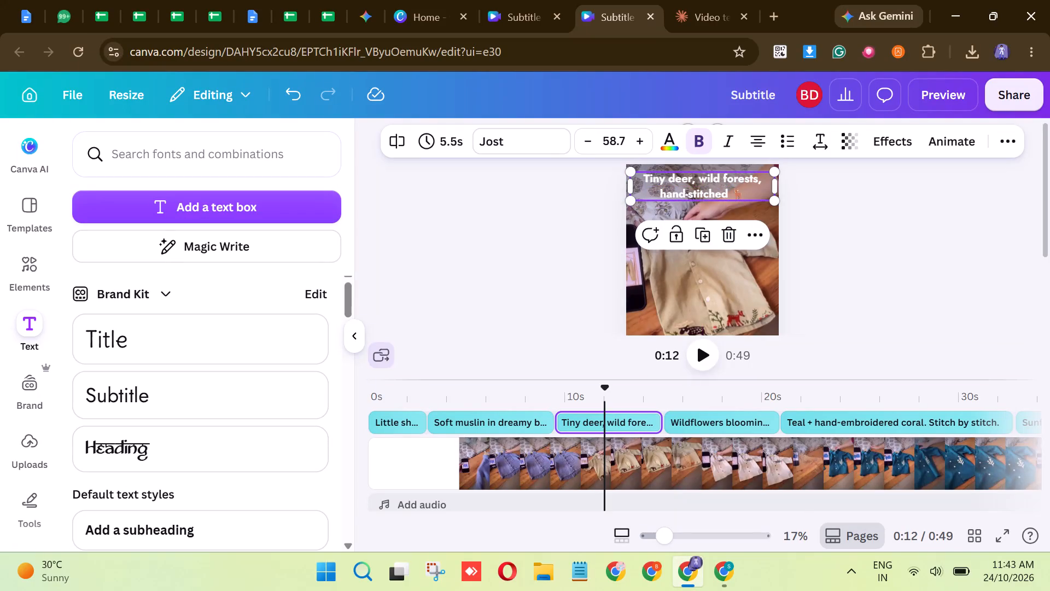
# Move the "Wildflowers blooming right on the pocket" caption up toward the top of the frame.
pyautogui.click(701, 457)
pyautogui.moveTo(701, 222); pyautogui.dragTo(698, 187)
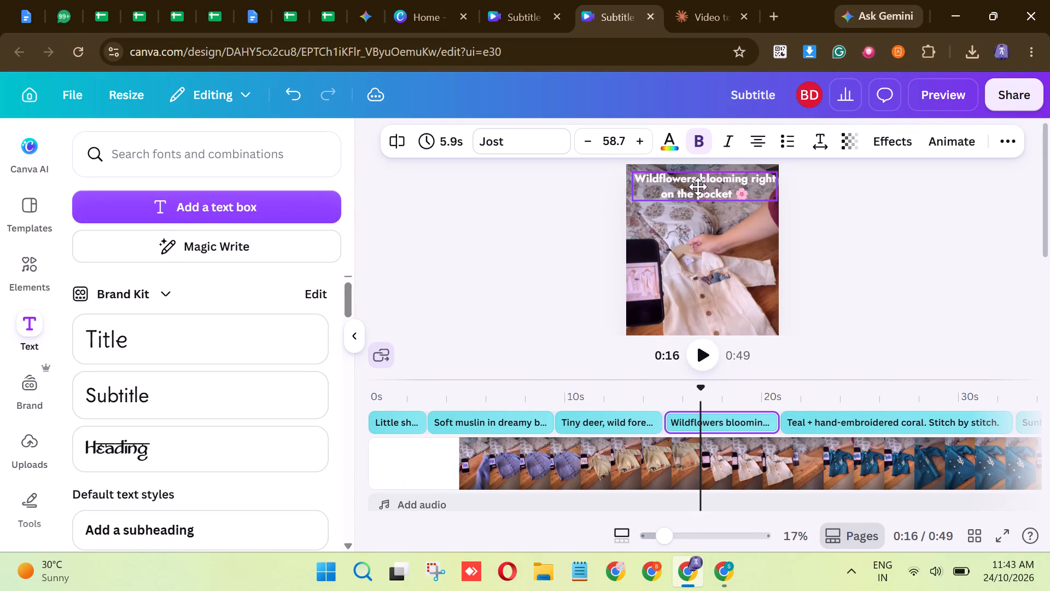
pyautogui.moveTo(698, 187); pyautogui.dragTo(696, 192)
pyautogui.click(856, 239)
# Raise the "Teal + hand-embroidered coral. Stitch by stitch." caption near the top of the frame.
pyautogui.click(831, 463)
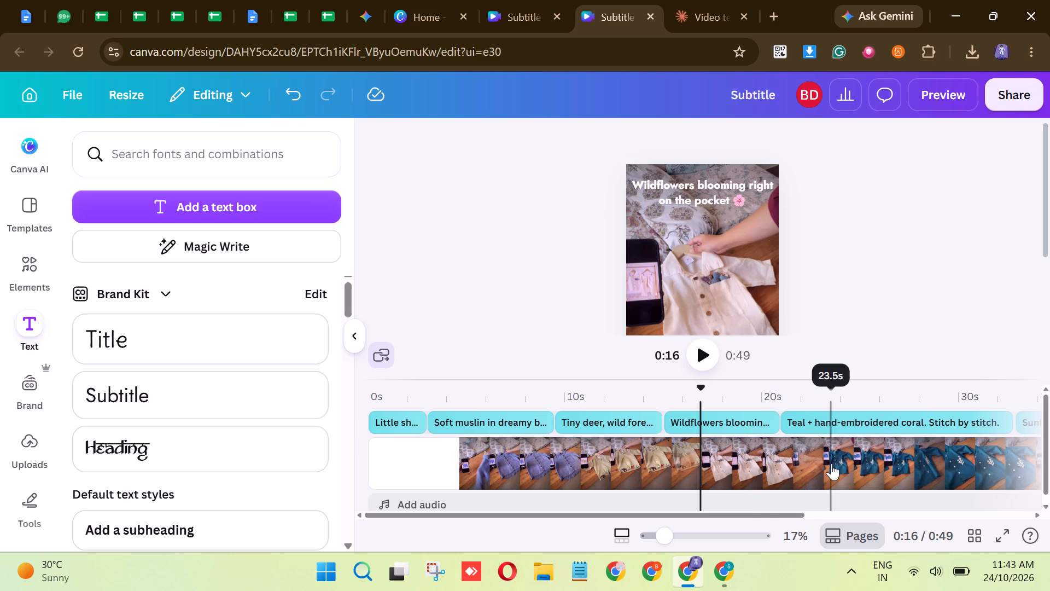
pyautogui.moveTo(711, 227); pyautogui.dragTo(706, 195)
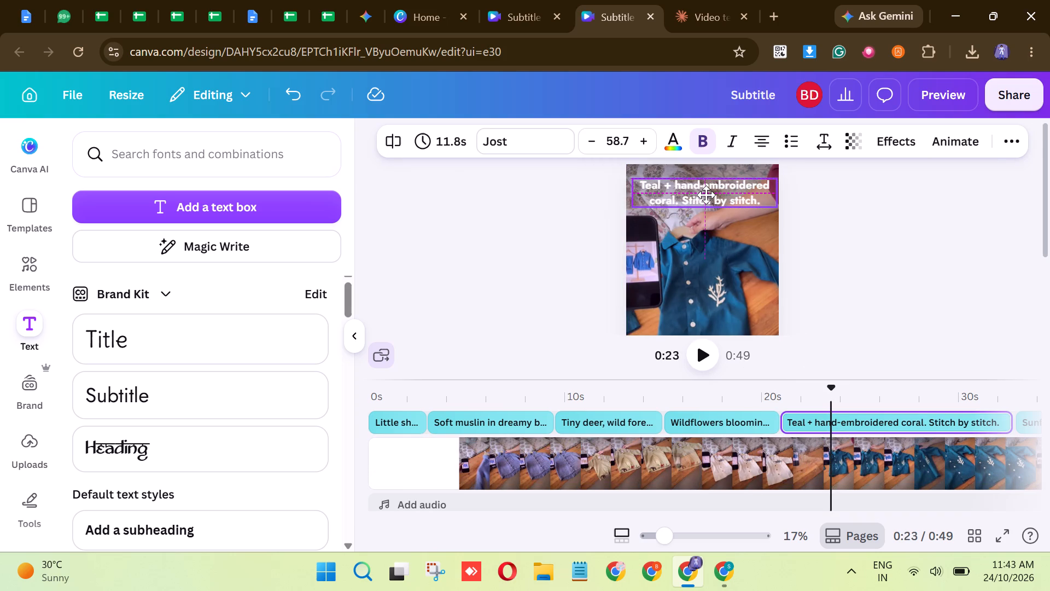
pyautogui.moveTo(706, 195); pyautogui.dragTo(704, 191)
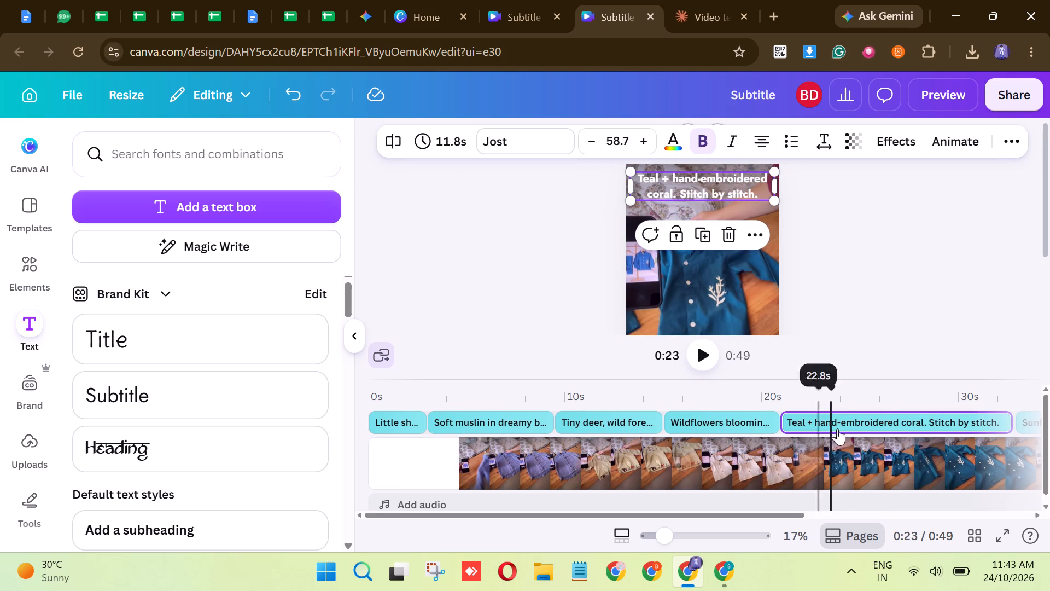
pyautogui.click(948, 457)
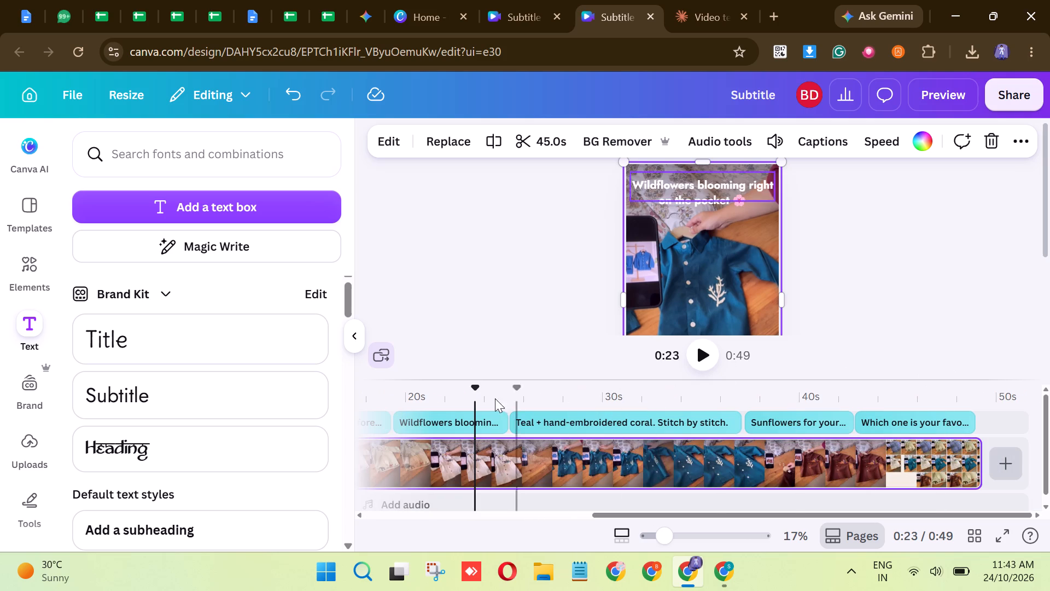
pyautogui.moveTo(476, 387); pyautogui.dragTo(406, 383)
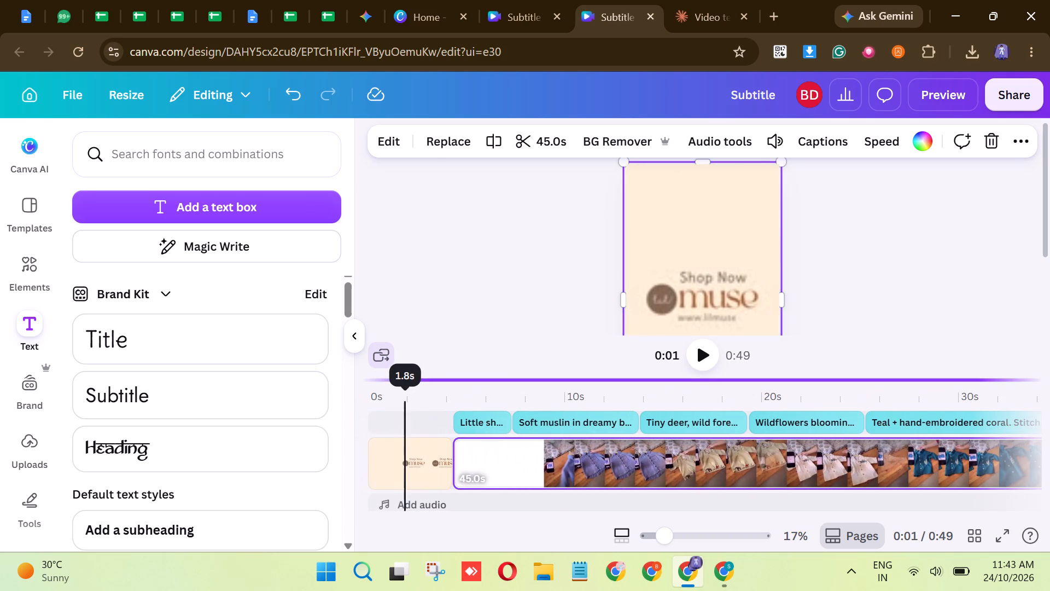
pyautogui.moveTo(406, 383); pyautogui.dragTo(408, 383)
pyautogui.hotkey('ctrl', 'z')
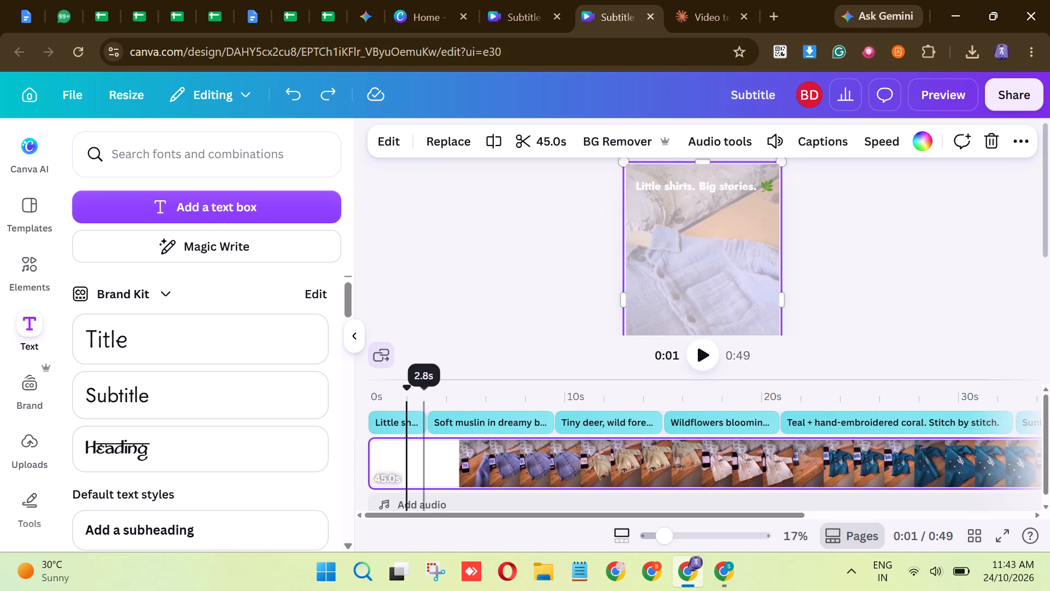
# Compare the early captions' heights and nudge the "Wildflowers blooming right on the pocket" caption slightly higher to match them.
pyautogui.click(485, 460)
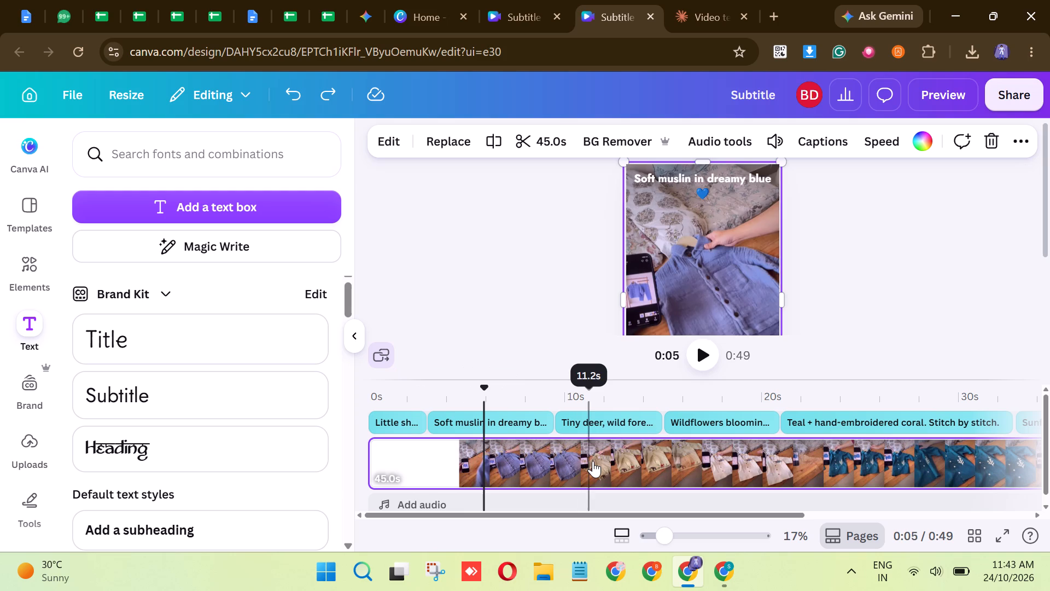
pyautogui.click(592, 460)
pyautogui.click(712, 466)
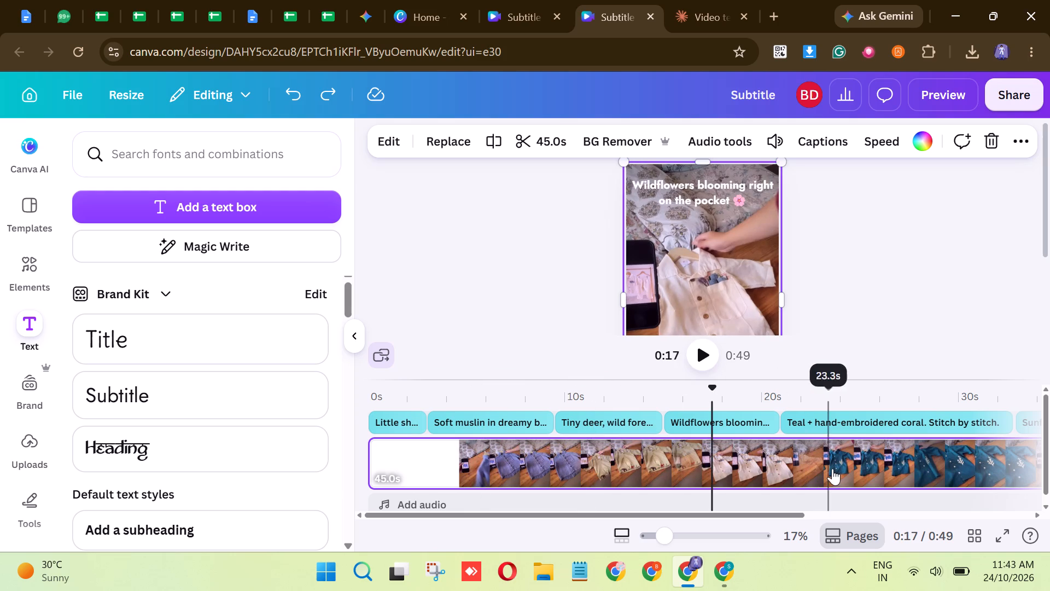
pyautogui.click(623, 454)
pyautogui.click(698, 455)
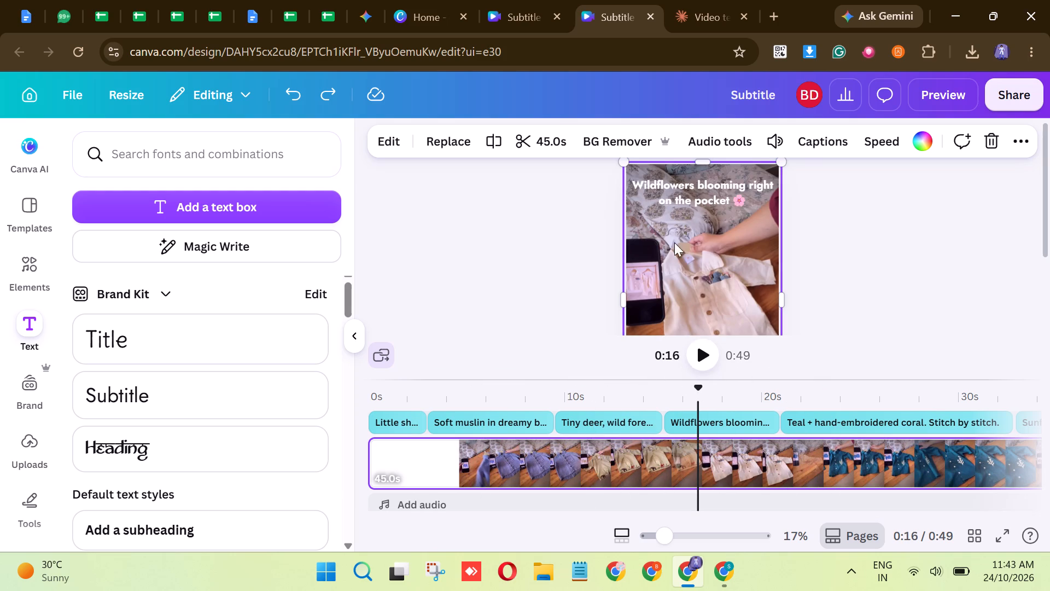
pyautogui.moveTo(681, 196); pyautogui.dragTo(681, 189)
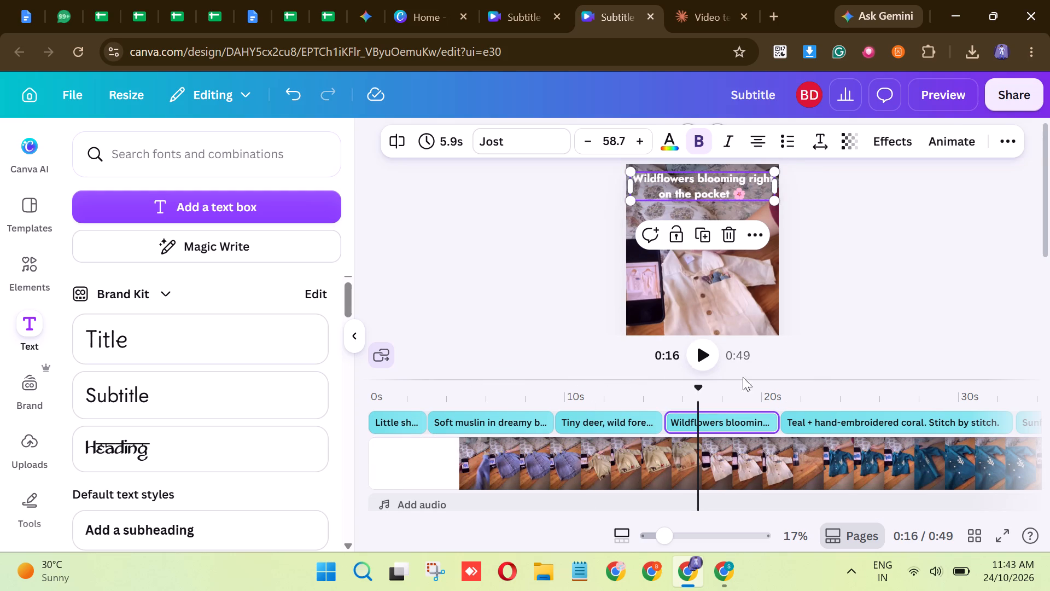
# Find the brown shirt footage and raise the "Sunflowers for your little sunshine" caption to the top, shifting it slightly left within the frame.
pyautogui.click(851, 451)
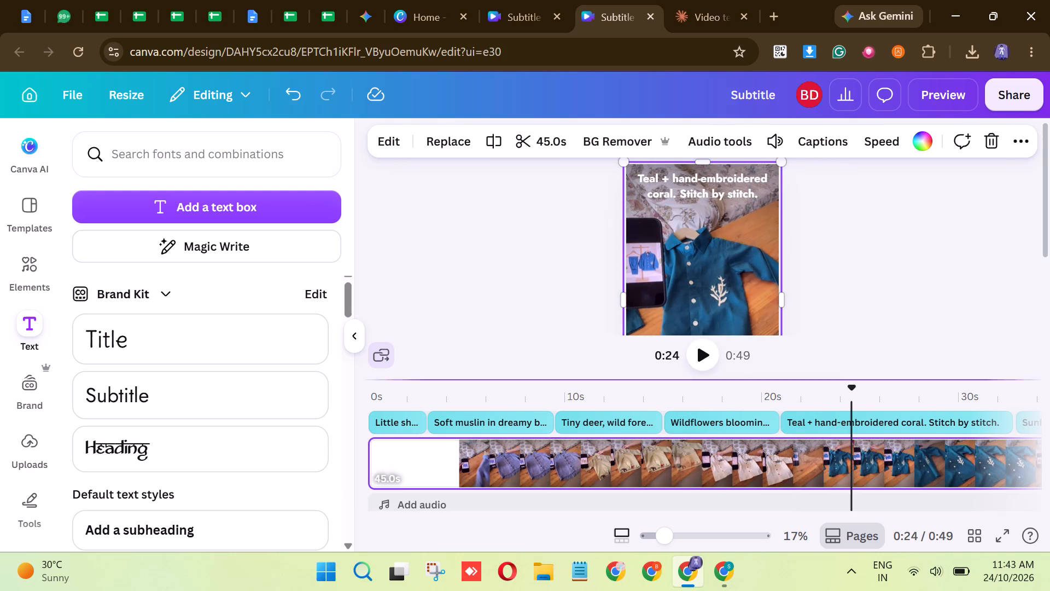
pyautogui.moveTo(854, 391); pyautogui.dragTo(884, 388)
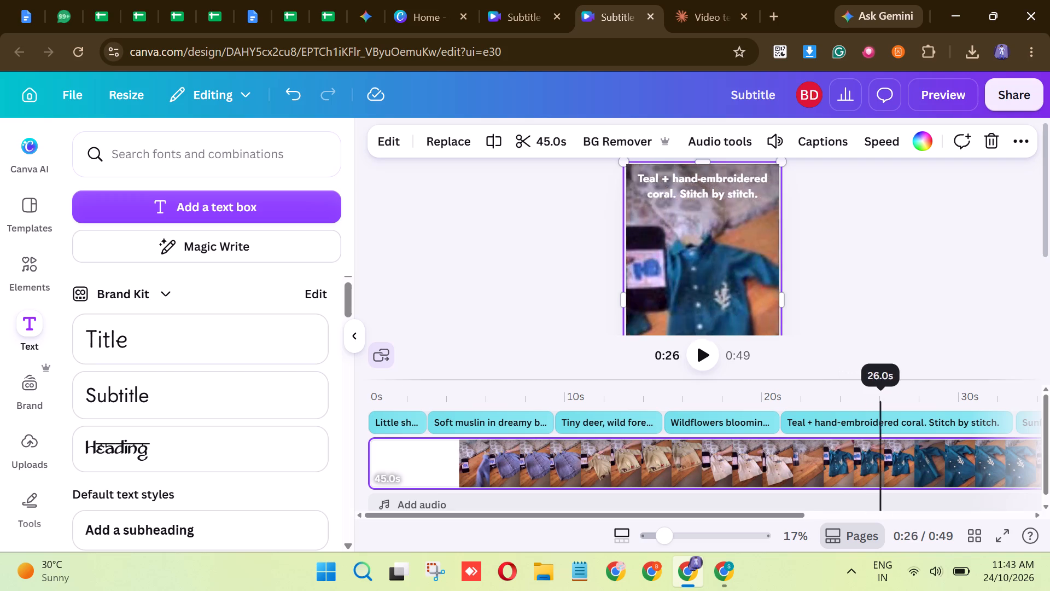
pyautogui.moveTo(884, 388); pyautogui.dragTo(847, 391)
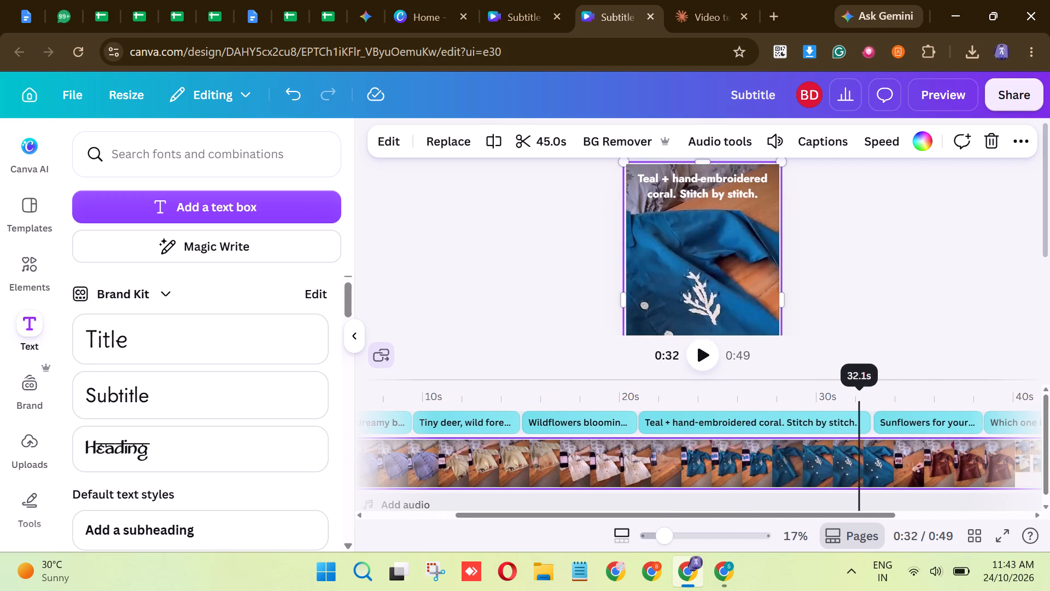
pyautogui.moveTo(847, 391); pyautogui.dragTo(903, 394)
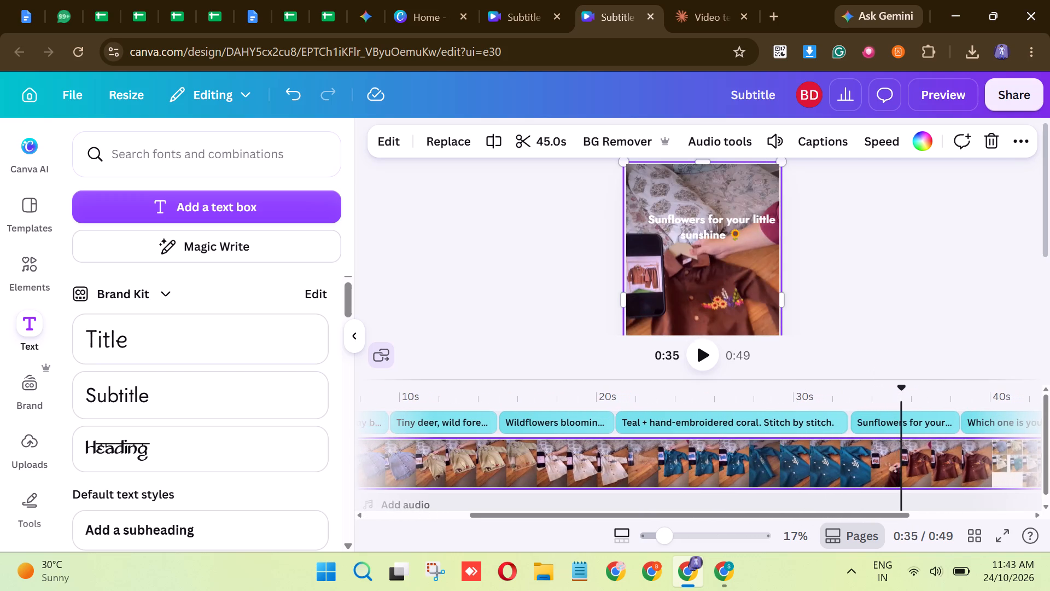
pyautogui.click(885, 461)
pyautogui.moveTo(711, 227); pyautogui.dragTo(711, 195)
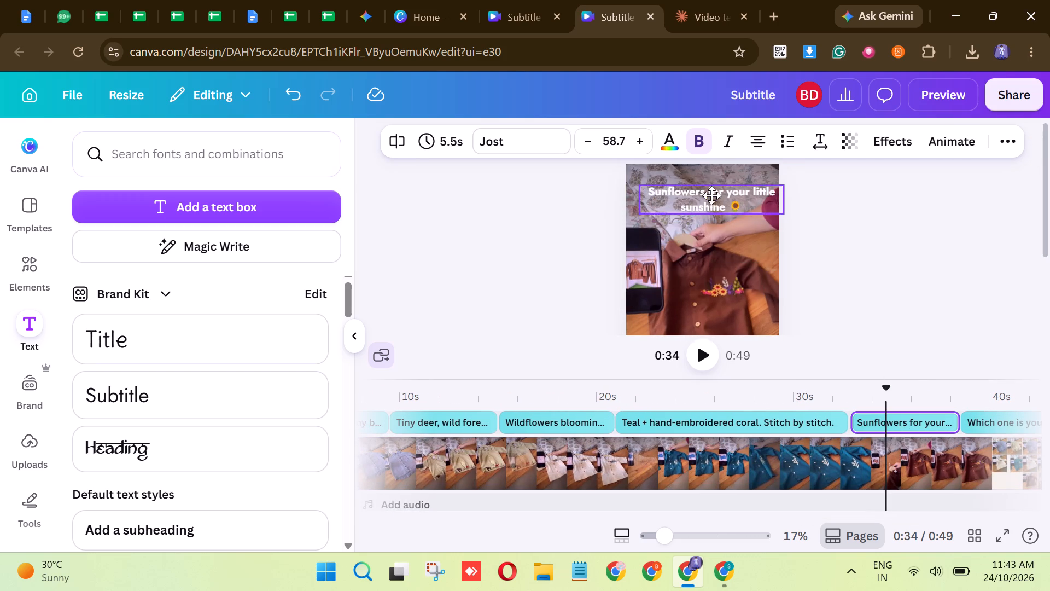
pyautogui.moveTo(711, 195); pyautogui.dragTo(708, 187)
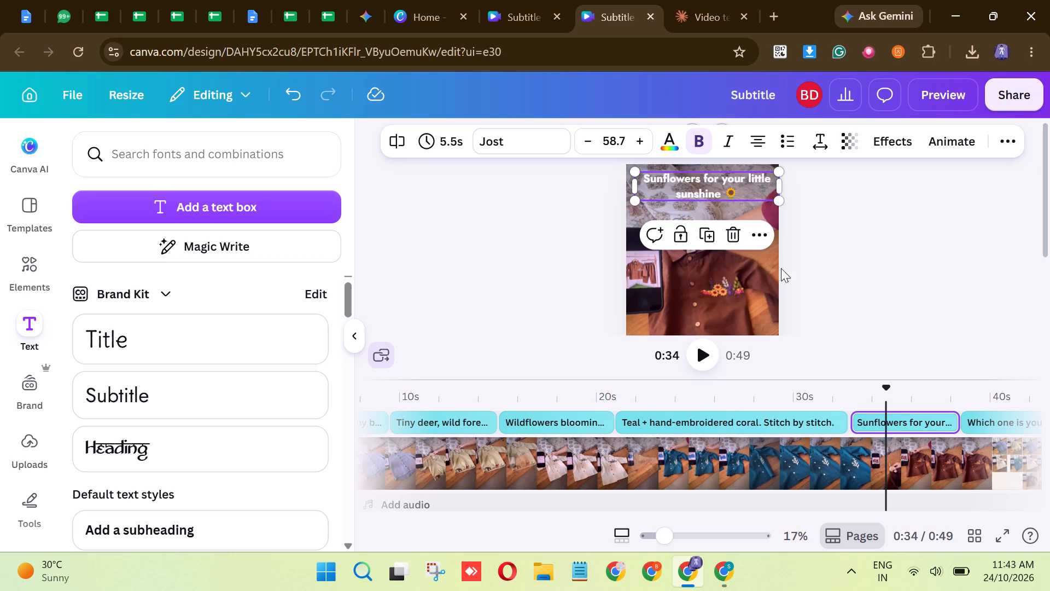
# Move the "Which one is your favourite? Comment below" caption down over the divider between the collage's first two rows.
pyautogui.click(997, 456)
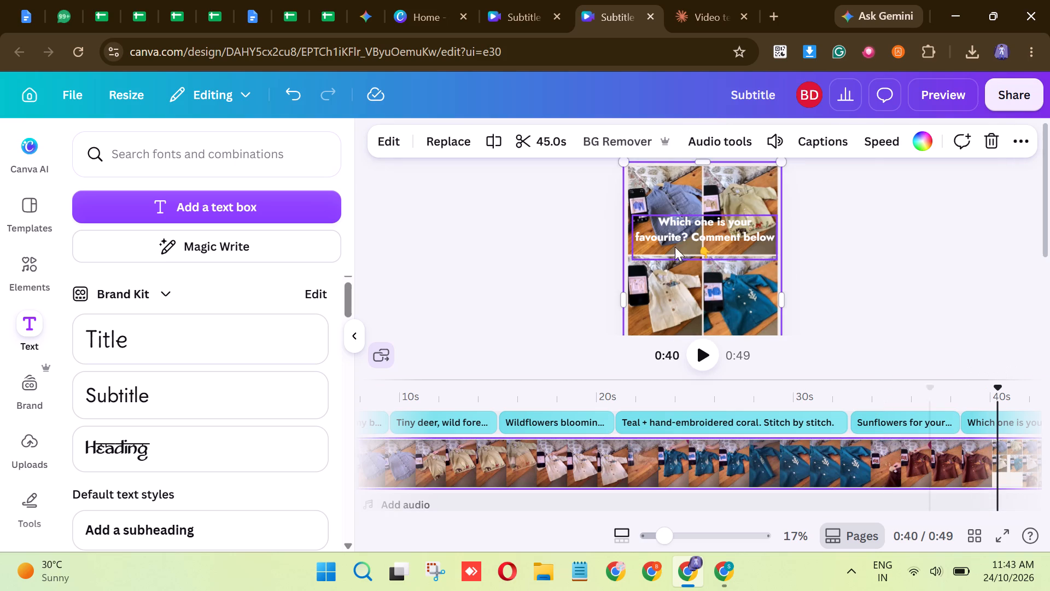
pyautogui.moveTo(699, 236); pyautogui.dragTo(701, 259)
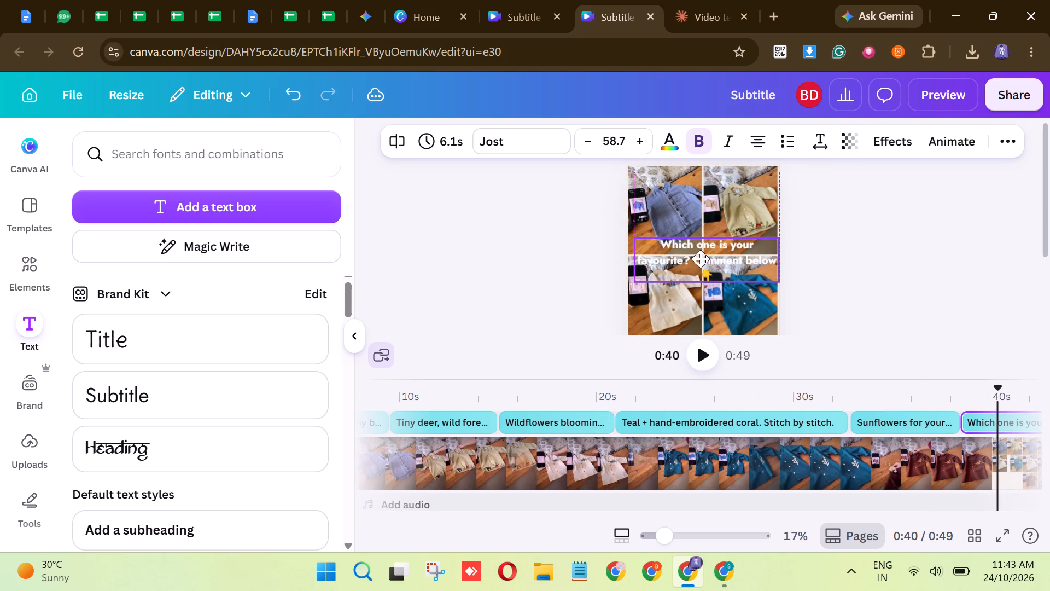
pyautogui.moveTo(701, 259); pyautogui.dragTo(701, 255)
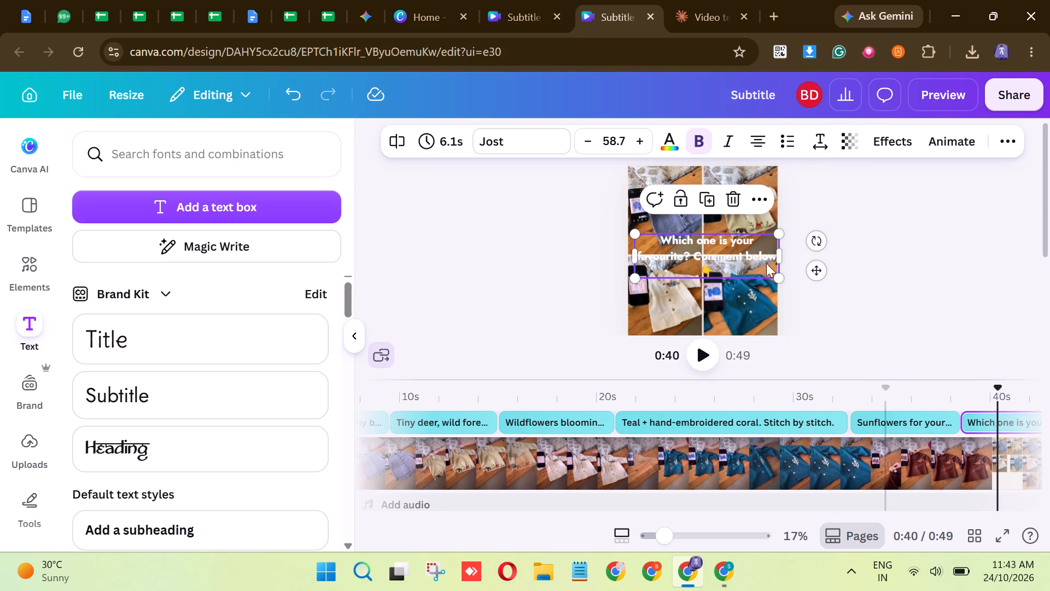
# Lower the "Which one is your favourite? Comment below" caption slightly, to just below the divider between the collage's first two rows.
pyautogui.scroll(-2, 749, 244)
pyautogui.scroll(1, 749, 245)
pyautogui.scroll(-1, 751, 252)
pyautogui.scroll(1, 751, 252)
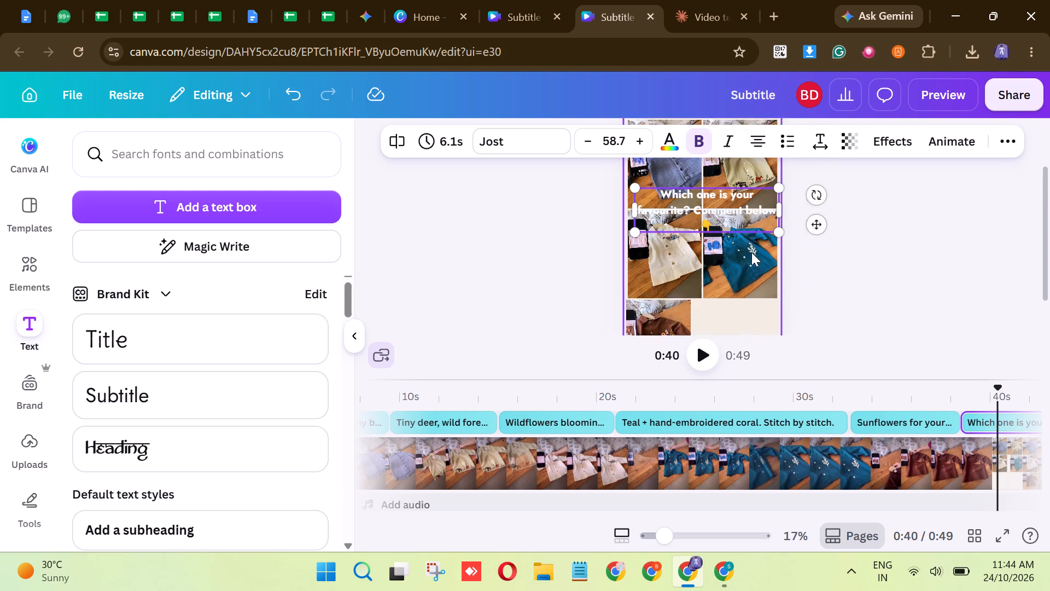
pyautogui.moveTo(715, 246); pyautogui.dragTo(715, 260)
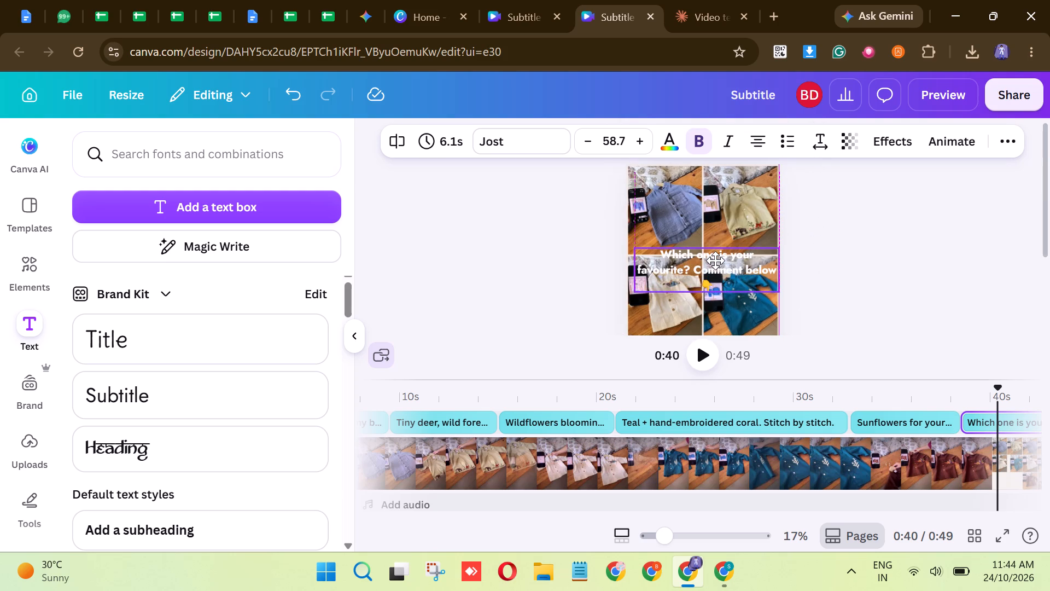
pyautogui.moveTo(715, 260); pyautogui.dragTo(715, 264)
pyautogui.scroll(-1, 833, 313)
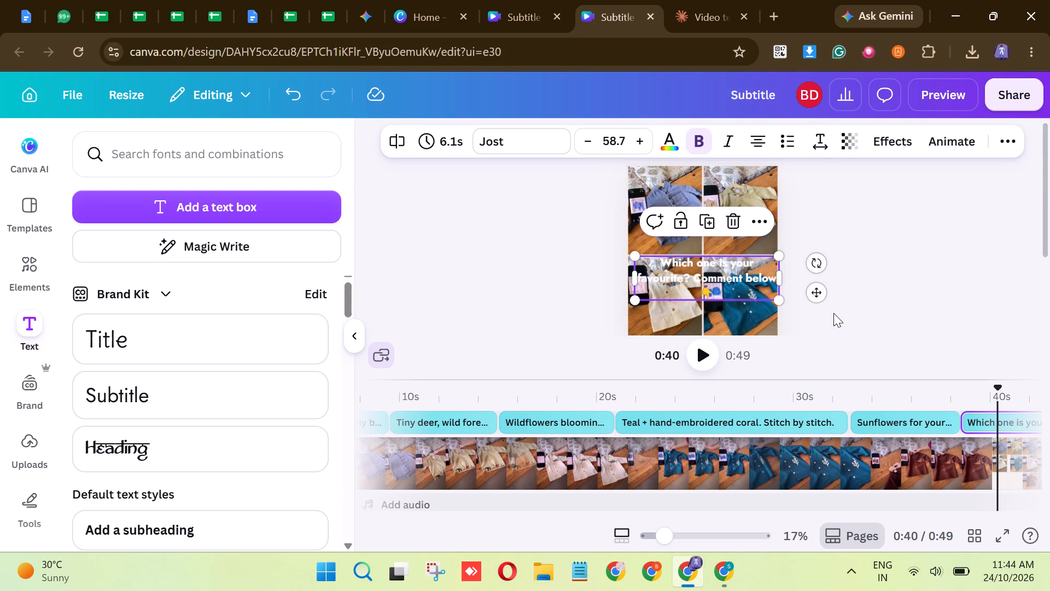
# Preview the whole Reel through to the closing collage to check each caption's placement and readability.
pyautogui.moveTo(999, 386); pyautogui.dragTo(1011, 388)
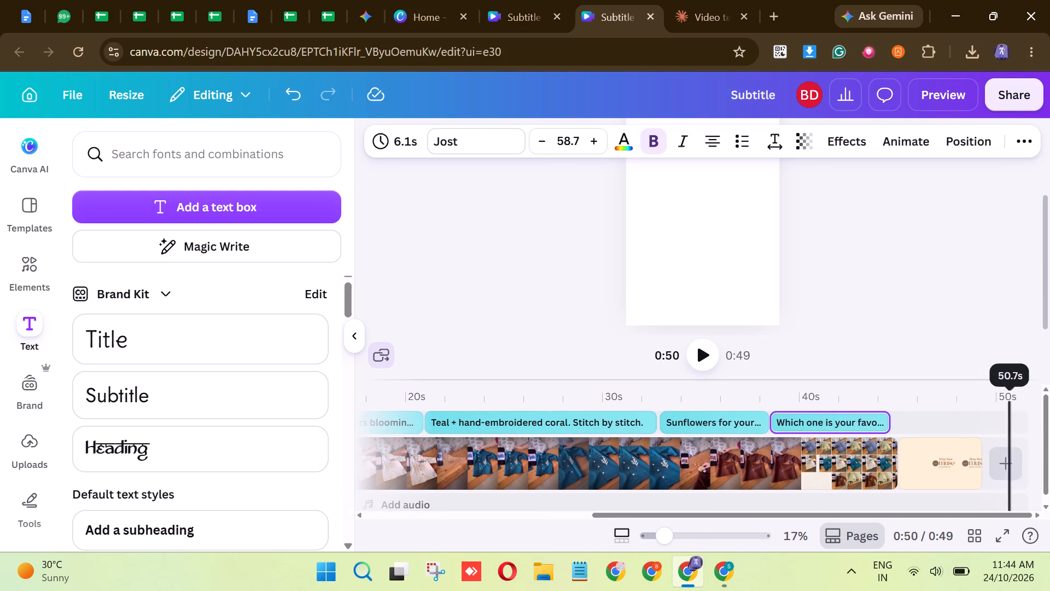
pyautogui.moveTo(1011, 388); pyautogui.dragTo(980, 391)
pyautogui.click(921, 97)
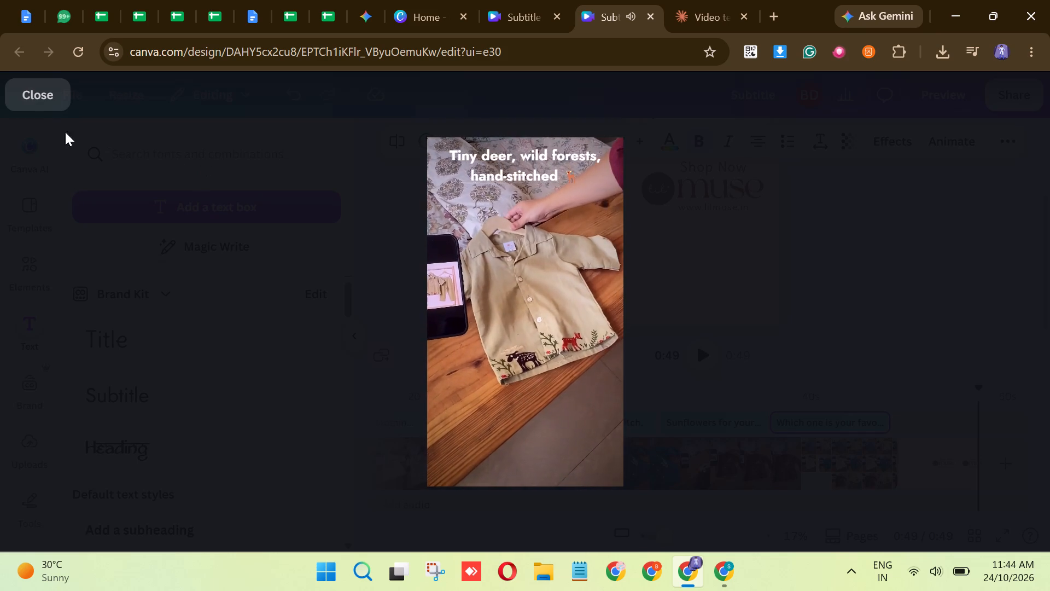
pyautogui.click(35, 108)
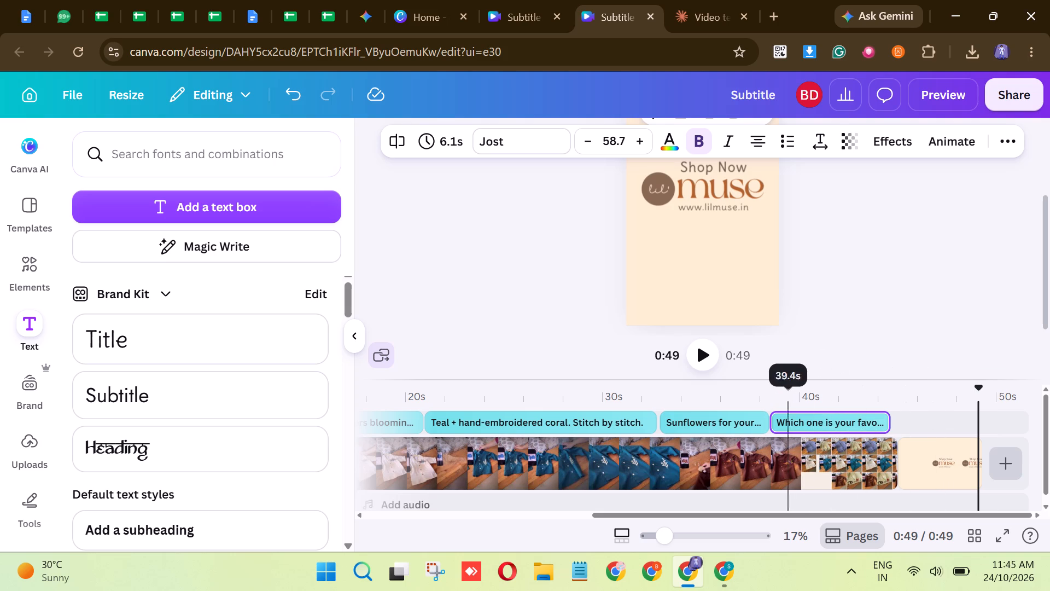
pyautogui.click(934, 85)
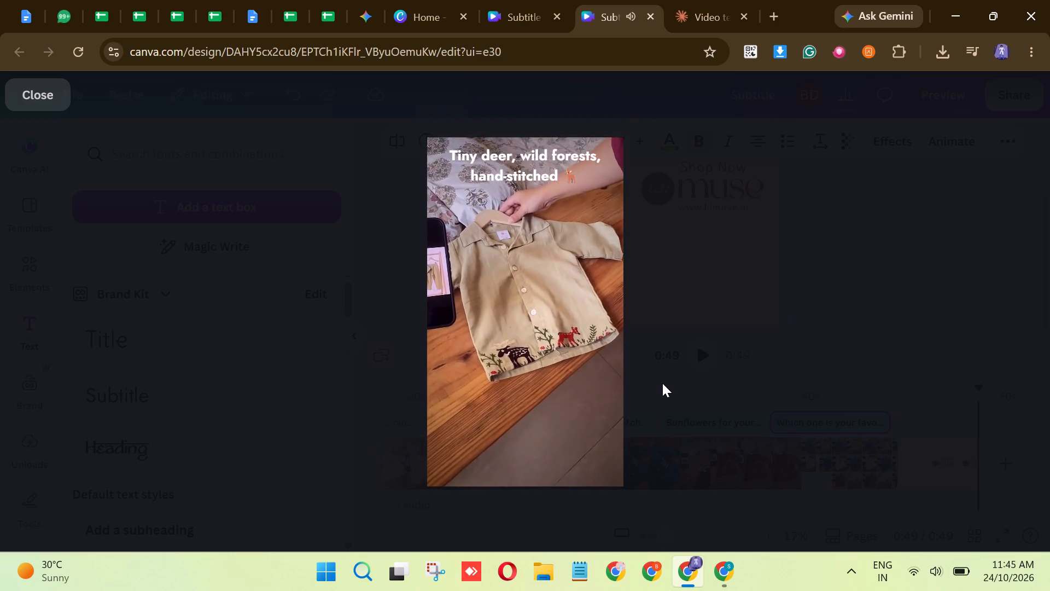
pyautogui.click(587, 340)
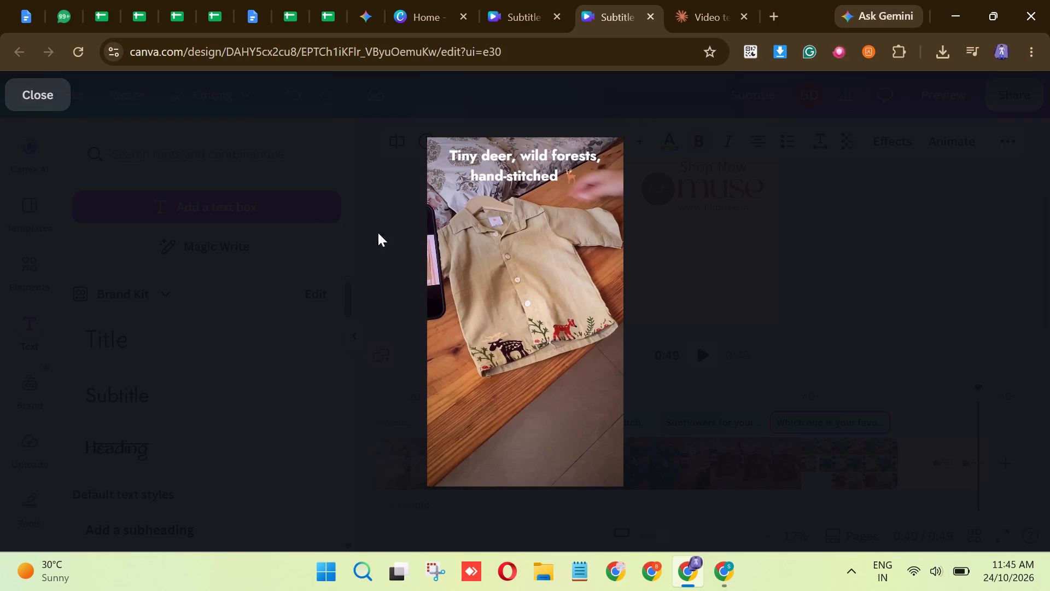
pyautogui.click(552, 281)
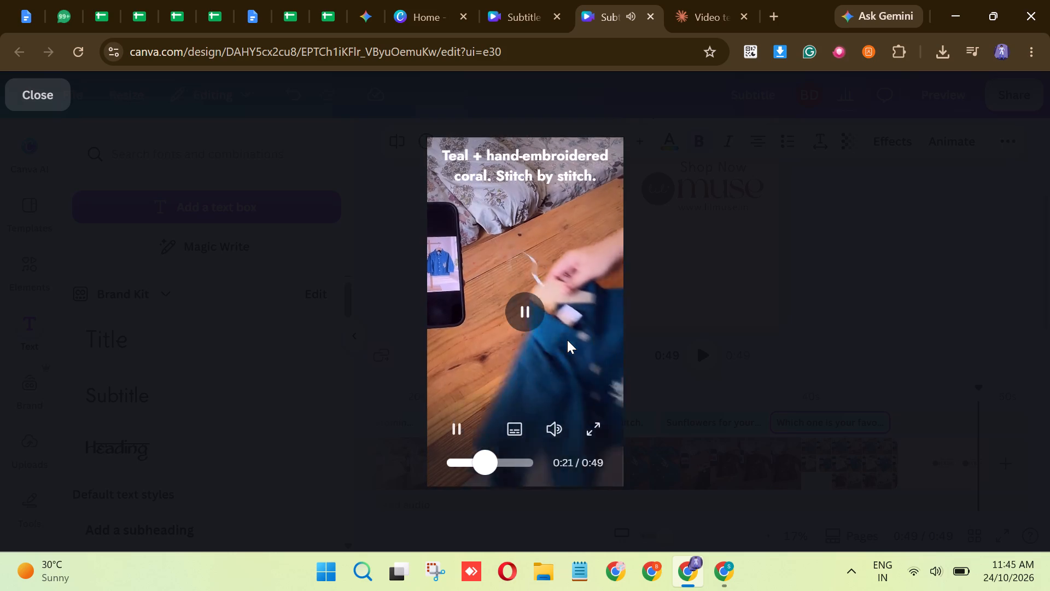
pyautogui.click(567, 340)
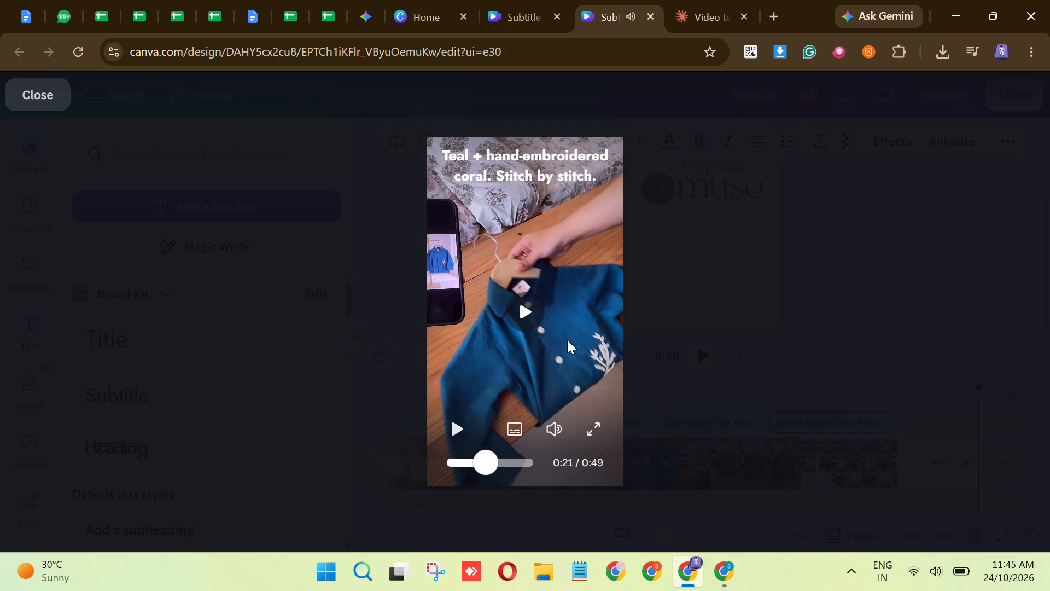
pyautogui.click(567, 340)
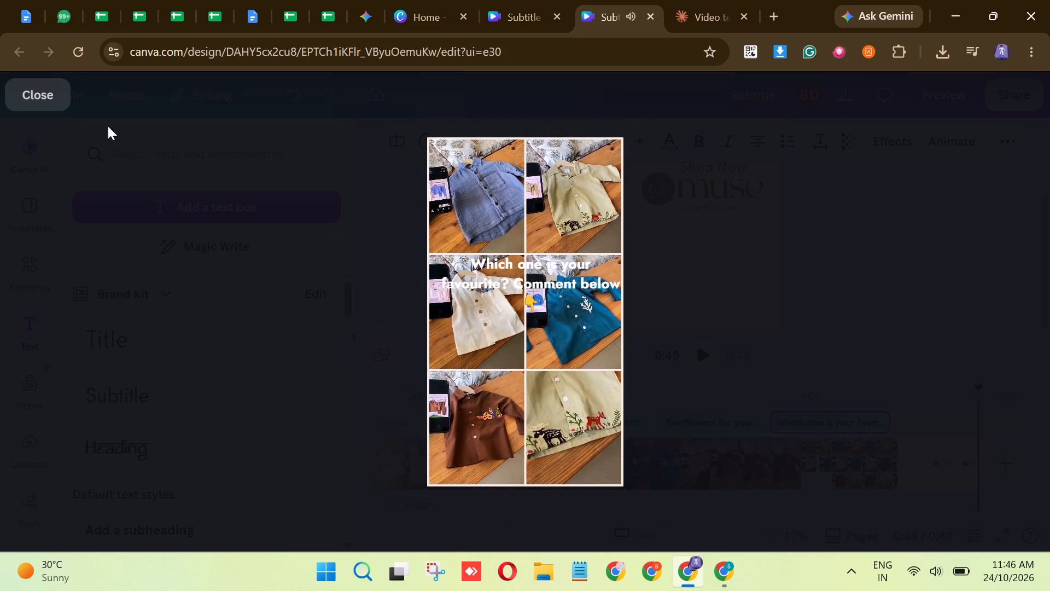
pyautogui.click(17, 100)
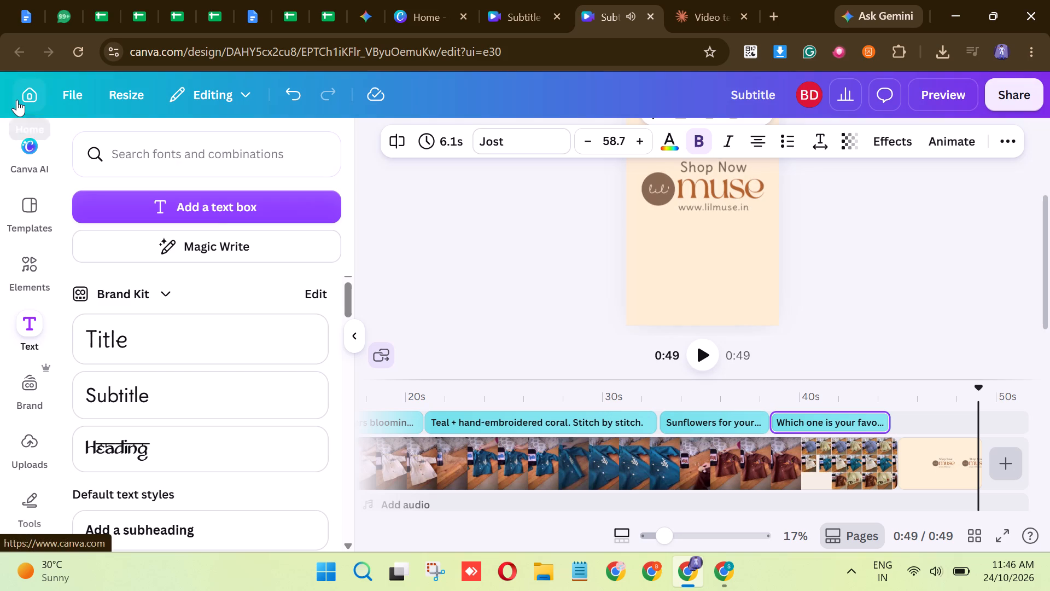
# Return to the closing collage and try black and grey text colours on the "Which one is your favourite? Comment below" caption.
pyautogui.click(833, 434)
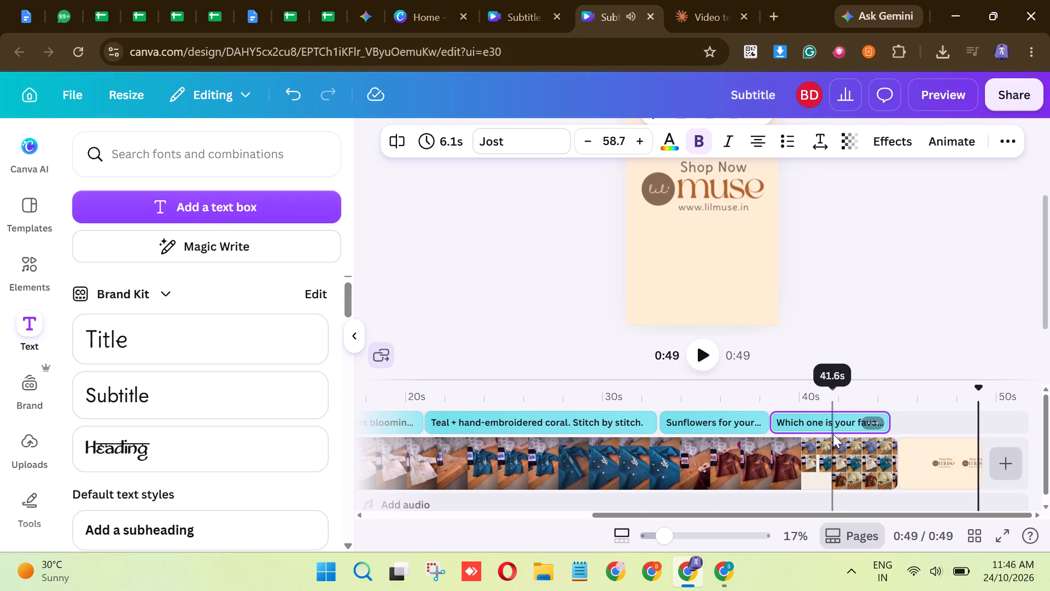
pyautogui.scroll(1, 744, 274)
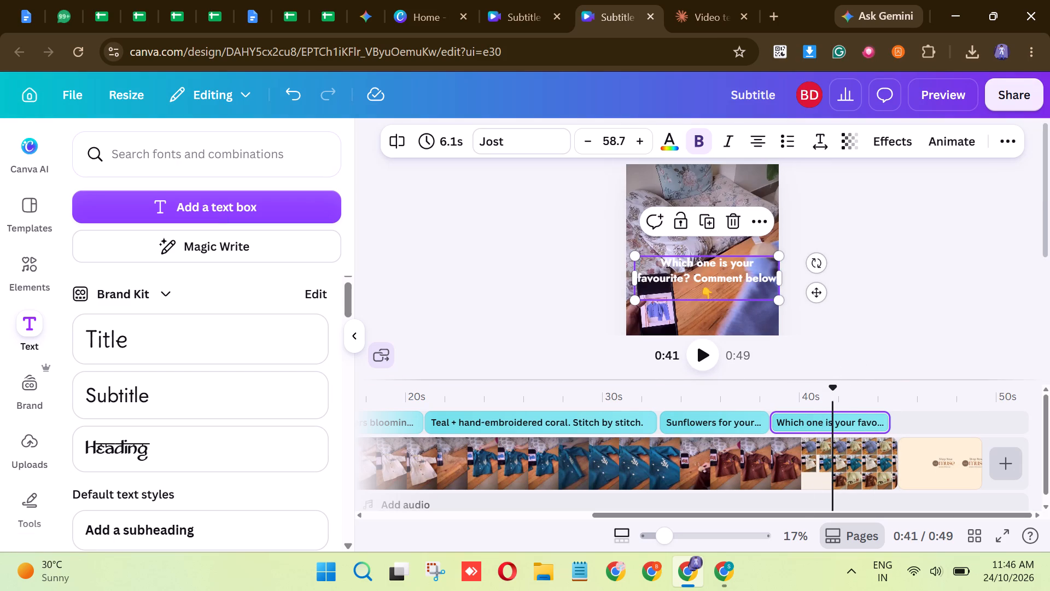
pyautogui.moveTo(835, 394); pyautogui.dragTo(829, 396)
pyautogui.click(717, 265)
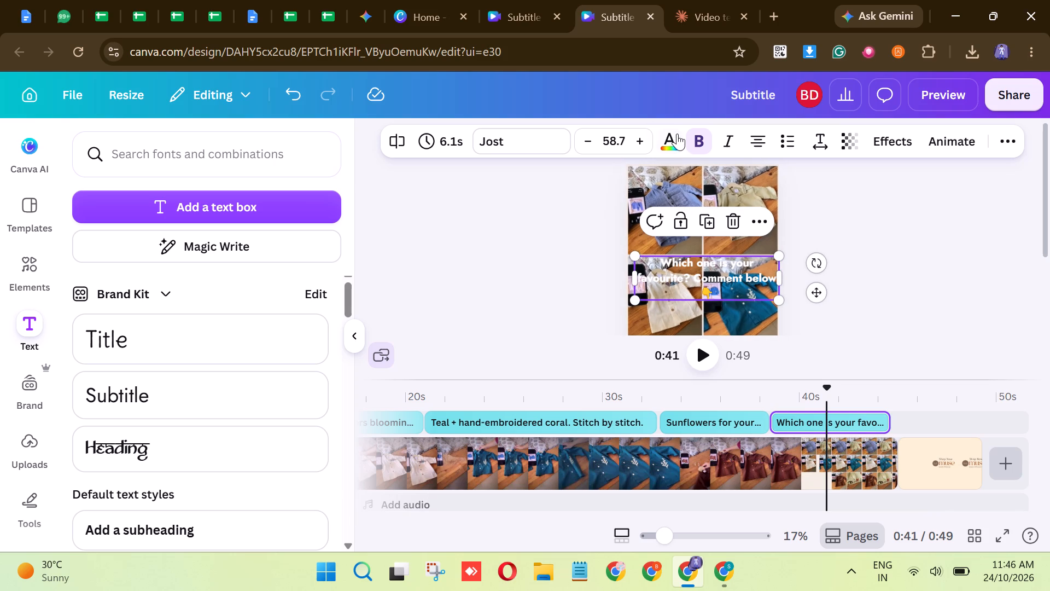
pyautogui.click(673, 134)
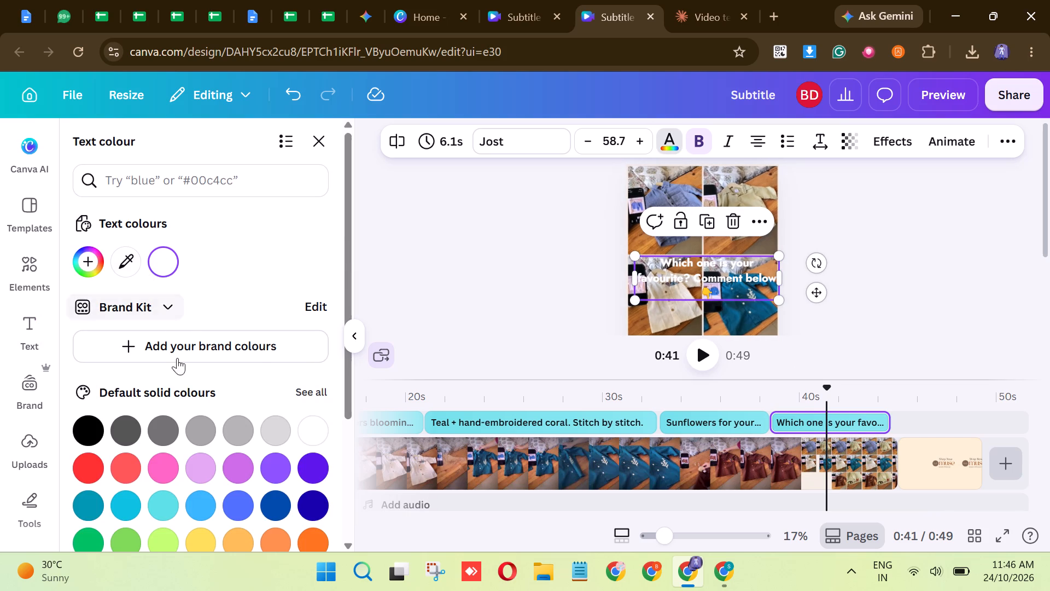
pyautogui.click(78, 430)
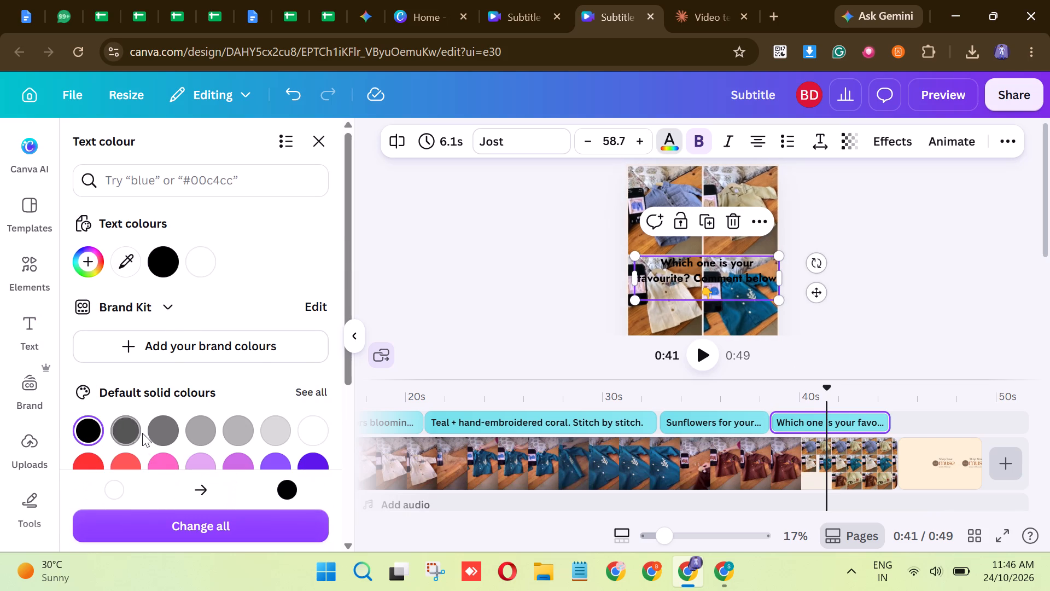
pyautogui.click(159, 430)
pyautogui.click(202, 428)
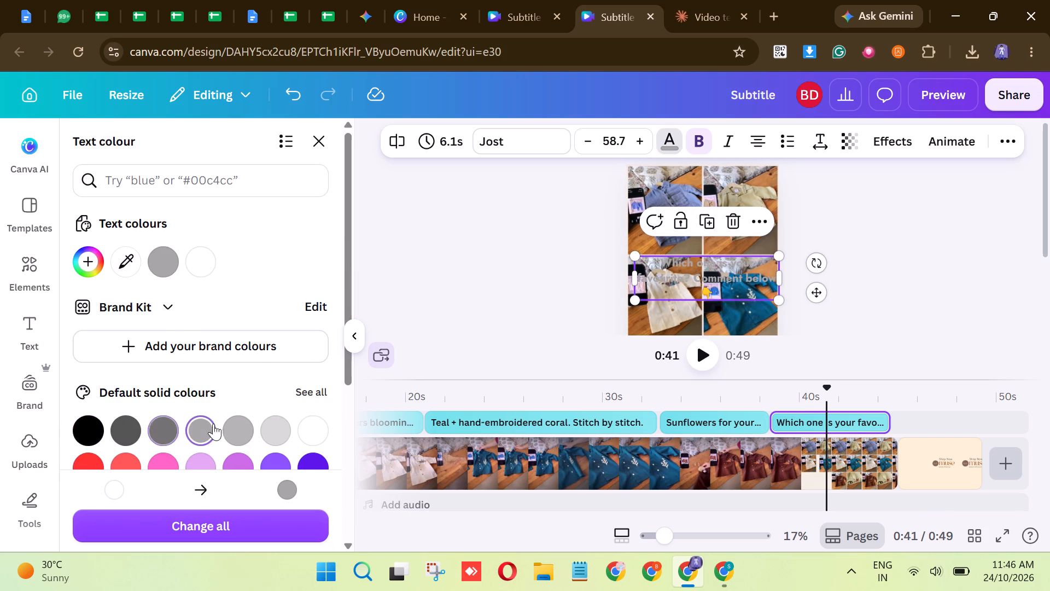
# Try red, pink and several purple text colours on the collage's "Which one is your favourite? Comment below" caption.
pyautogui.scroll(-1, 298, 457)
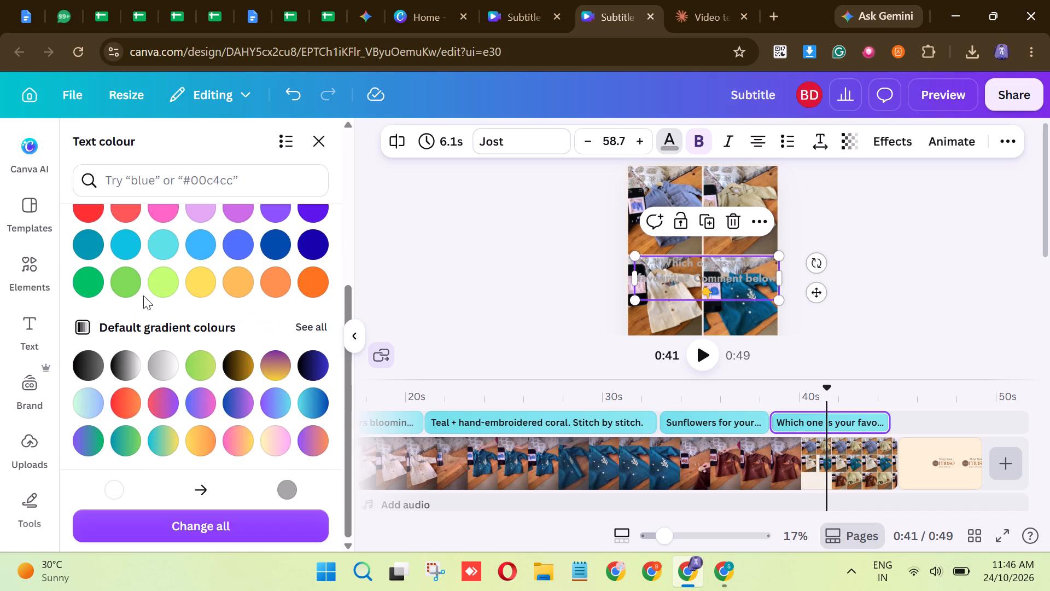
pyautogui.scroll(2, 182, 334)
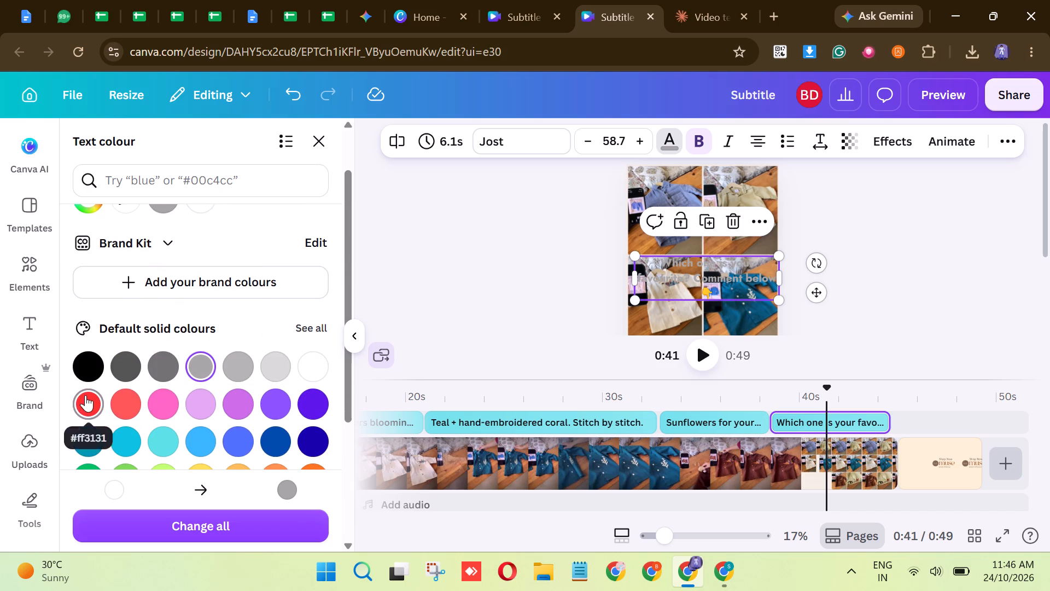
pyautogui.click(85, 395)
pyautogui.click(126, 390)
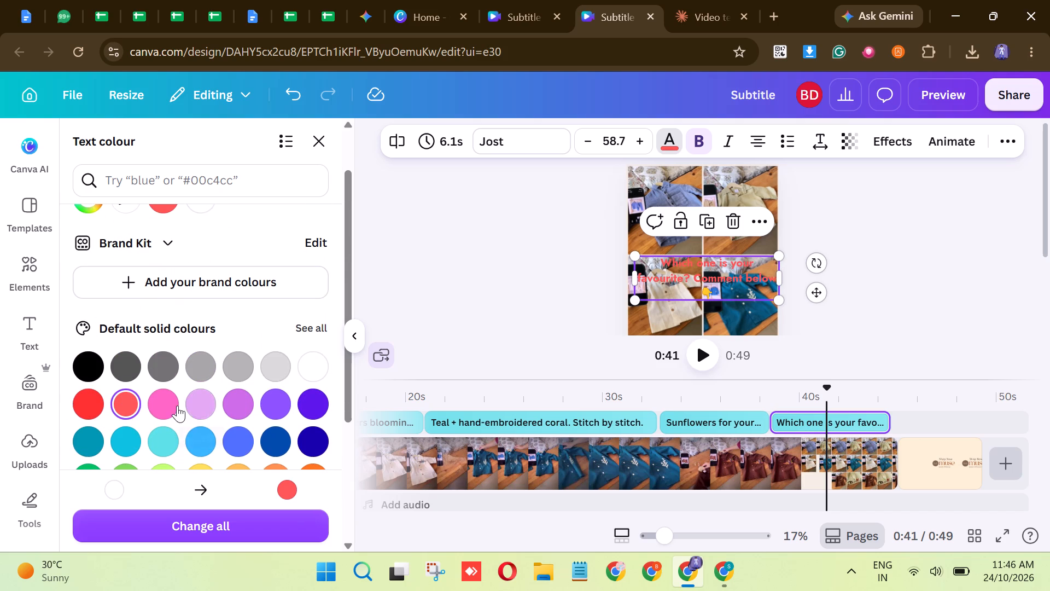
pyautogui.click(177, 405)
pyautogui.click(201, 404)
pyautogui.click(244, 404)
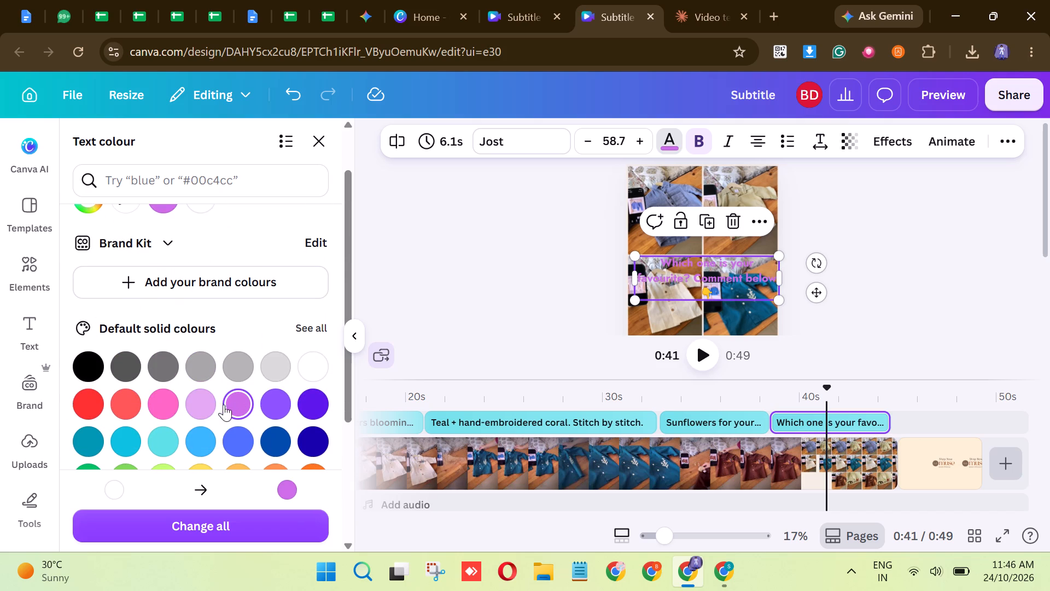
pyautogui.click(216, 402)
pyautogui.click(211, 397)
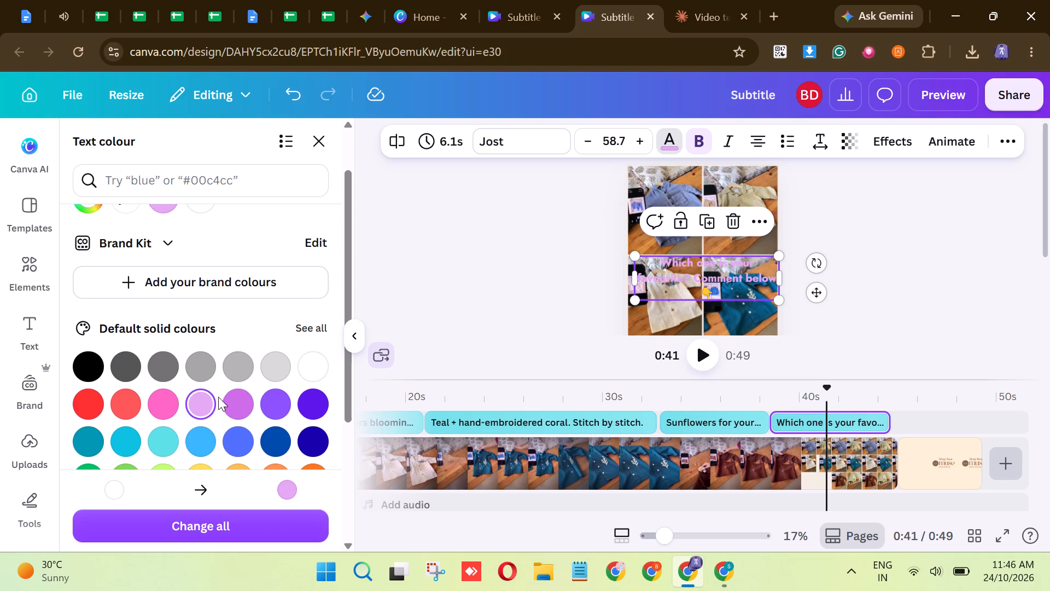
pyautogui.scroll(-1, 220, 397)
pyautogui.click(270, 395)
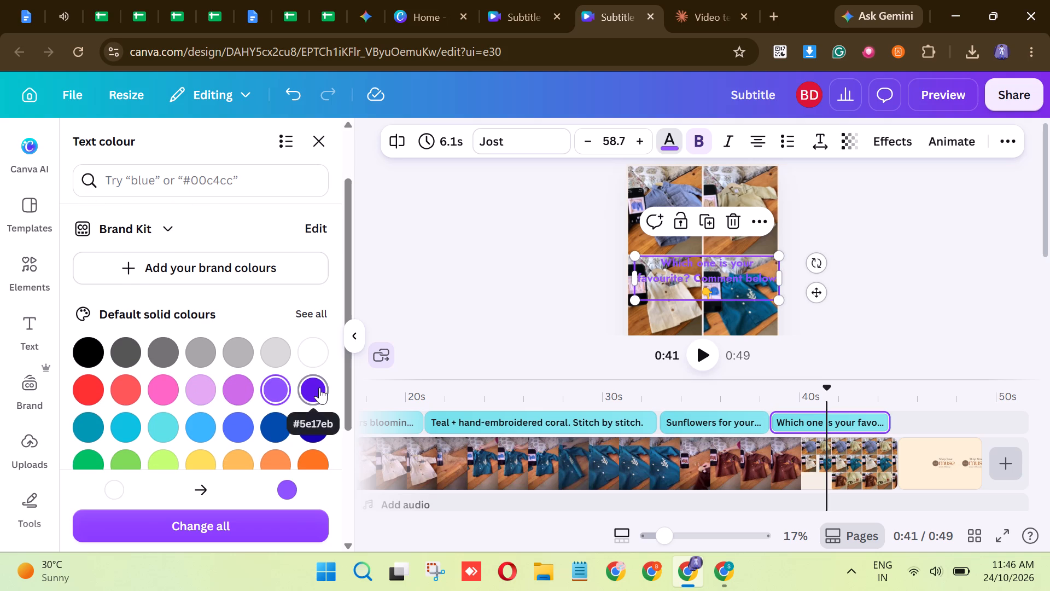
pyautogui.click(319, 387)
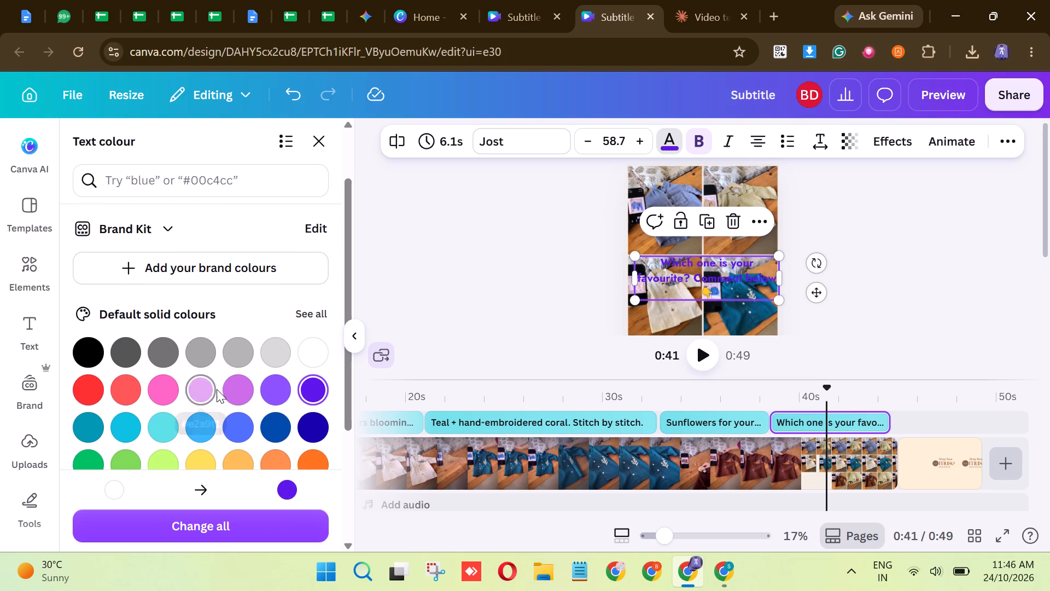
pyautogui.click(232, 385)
# Compare blue shades on the "Which one is your favourite? Comment below" caption and set its text colour to dark blue.
pyautogui.scroll(-1, 236, 386)
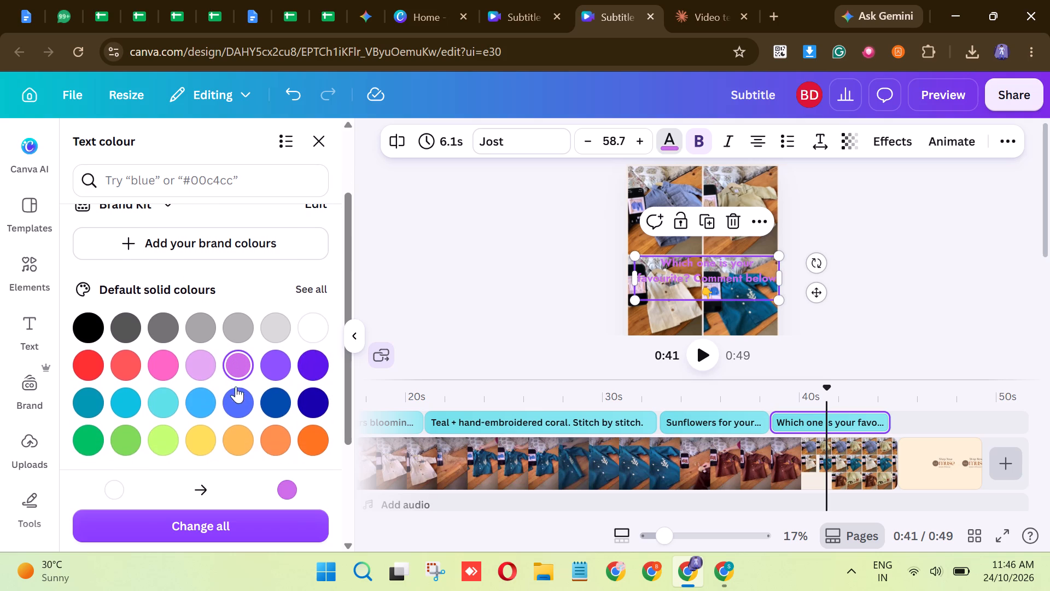
pyautogui.scroll(-1, 236, 386)
pyautogui.click(208, 399)
pyautogui.click(235, 397)
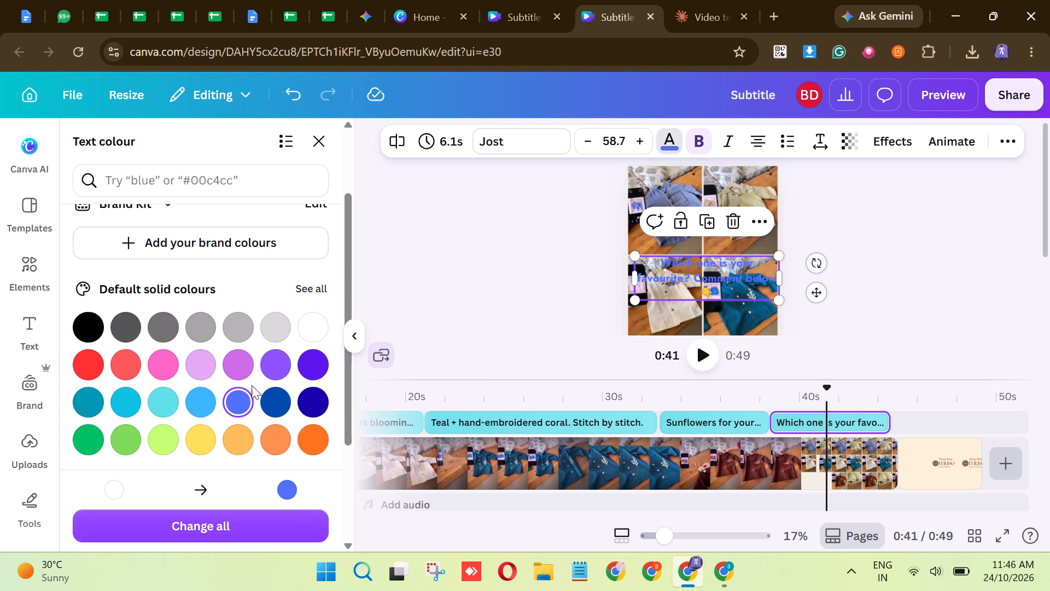
pyautogui.click(248, 369)
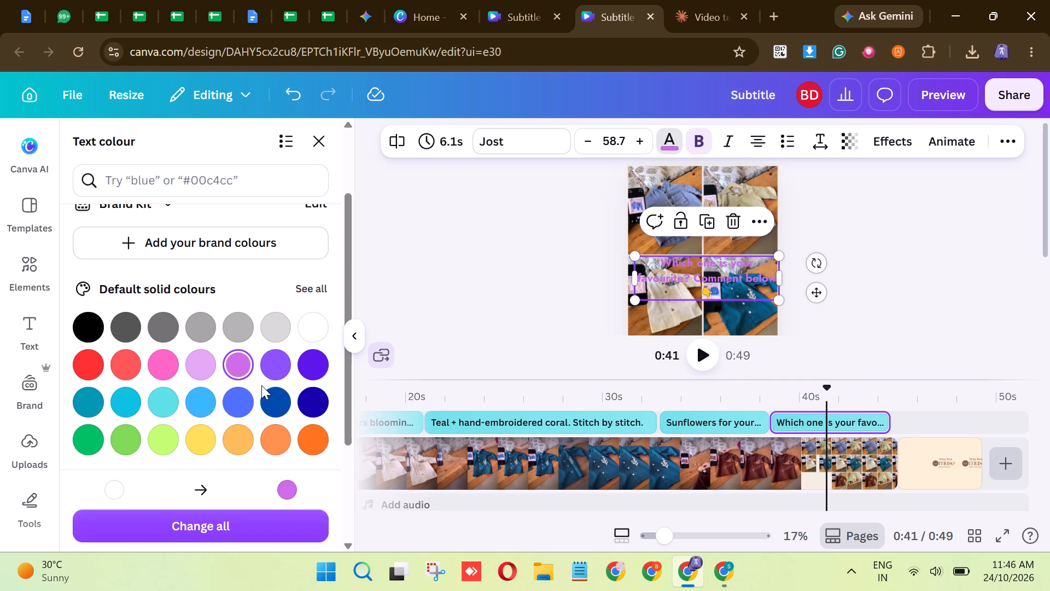
pyautogui.click(268, 396)
pyautogui.click(243, 400)
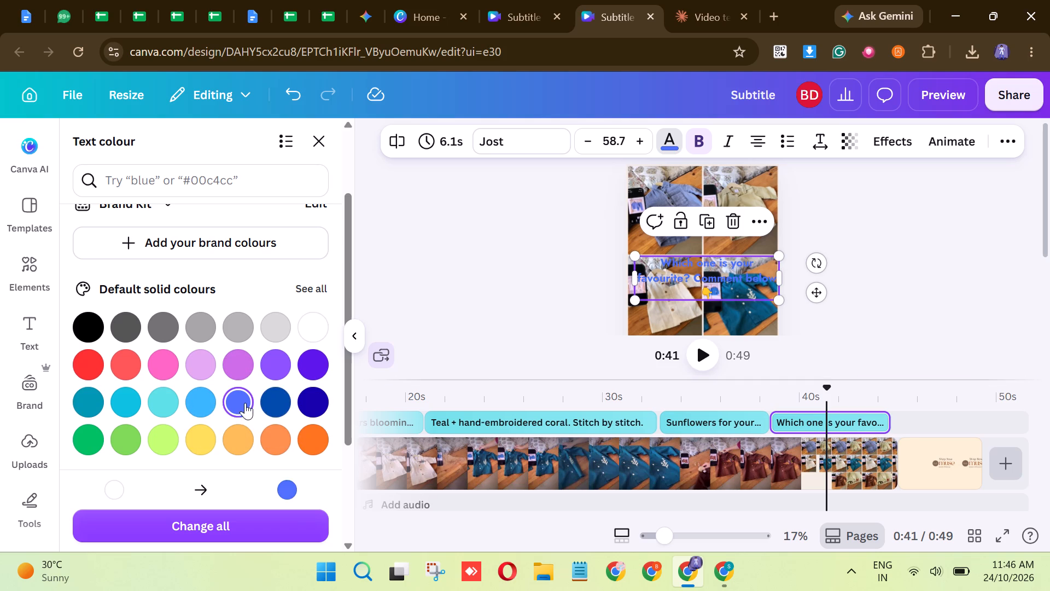
pyautogui.click(282, 393)
pyautogui.click(907, 310)
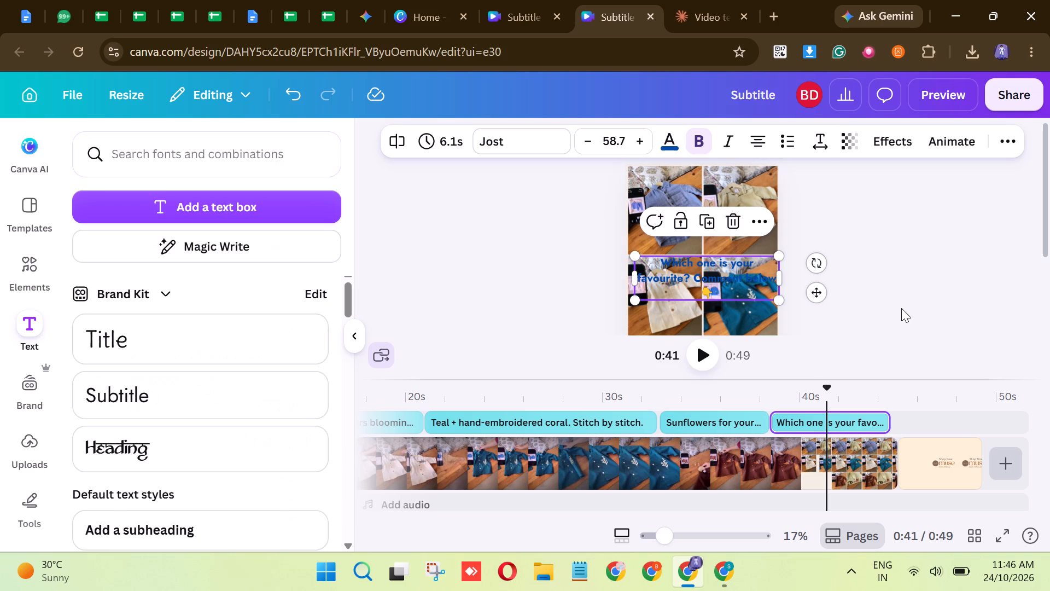
pyautogui.click(901, 297)
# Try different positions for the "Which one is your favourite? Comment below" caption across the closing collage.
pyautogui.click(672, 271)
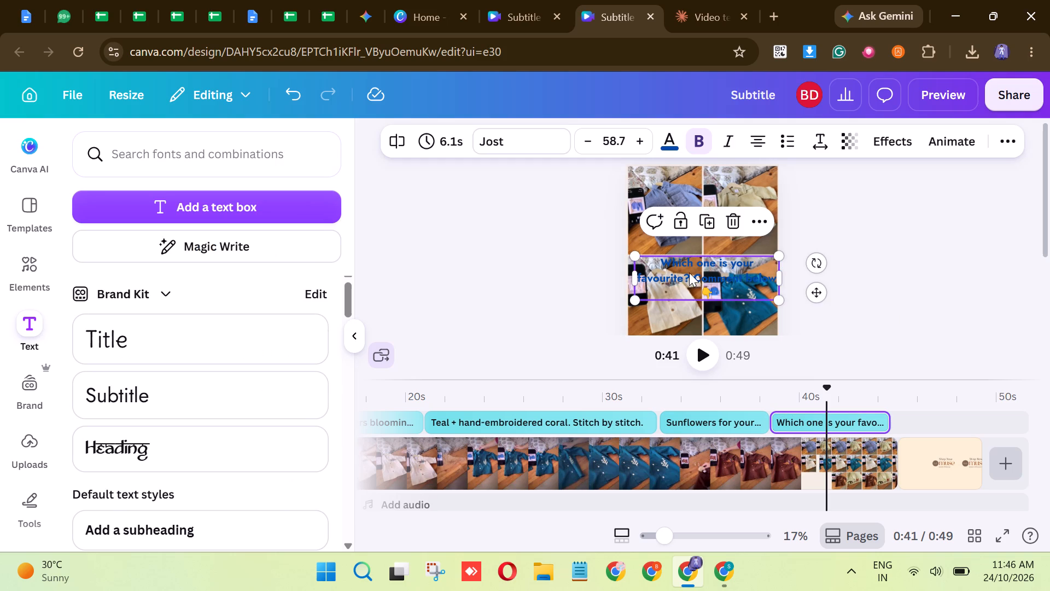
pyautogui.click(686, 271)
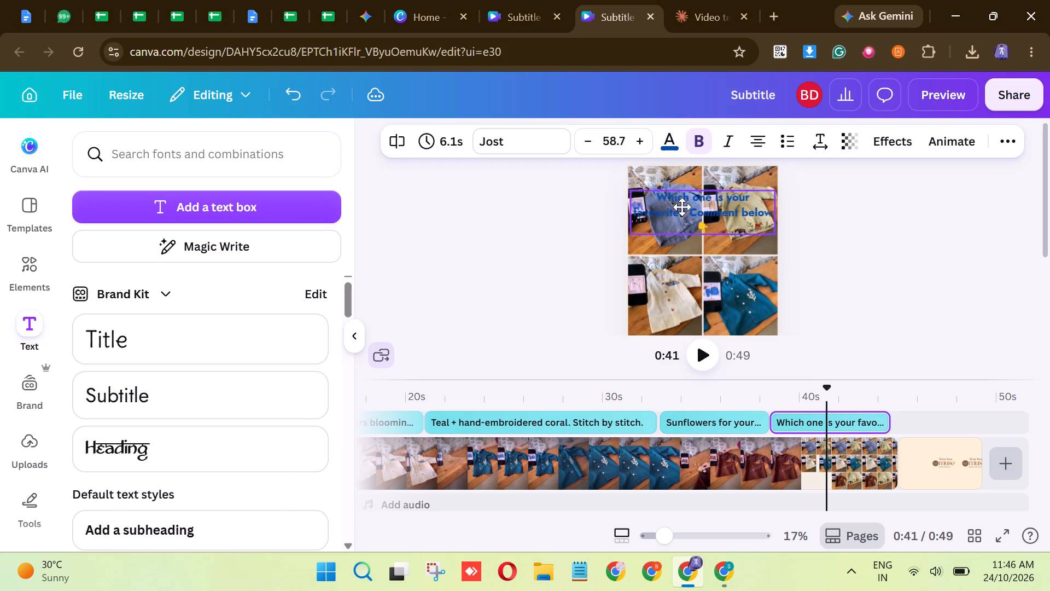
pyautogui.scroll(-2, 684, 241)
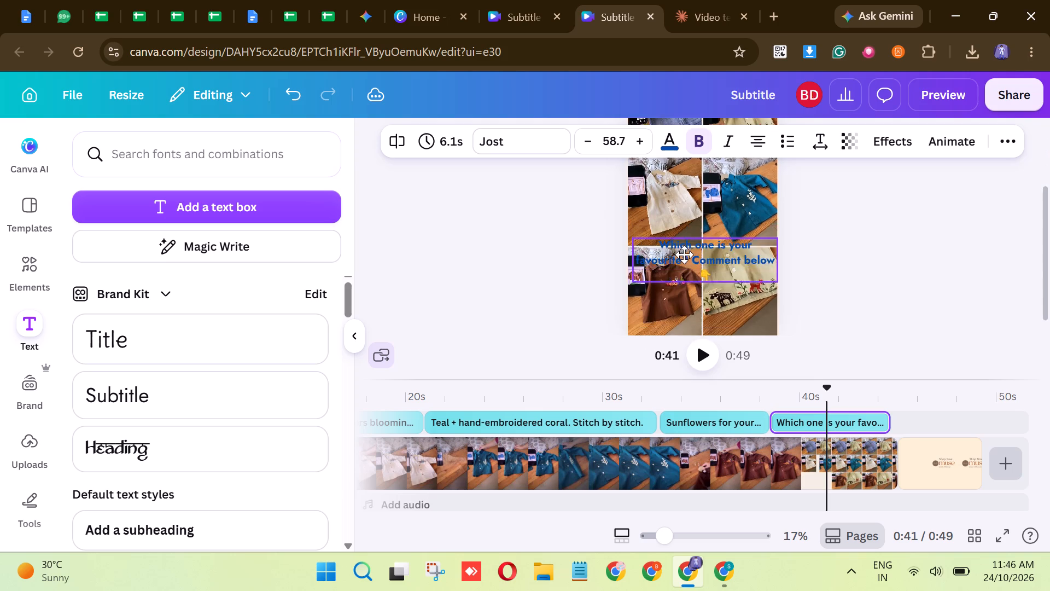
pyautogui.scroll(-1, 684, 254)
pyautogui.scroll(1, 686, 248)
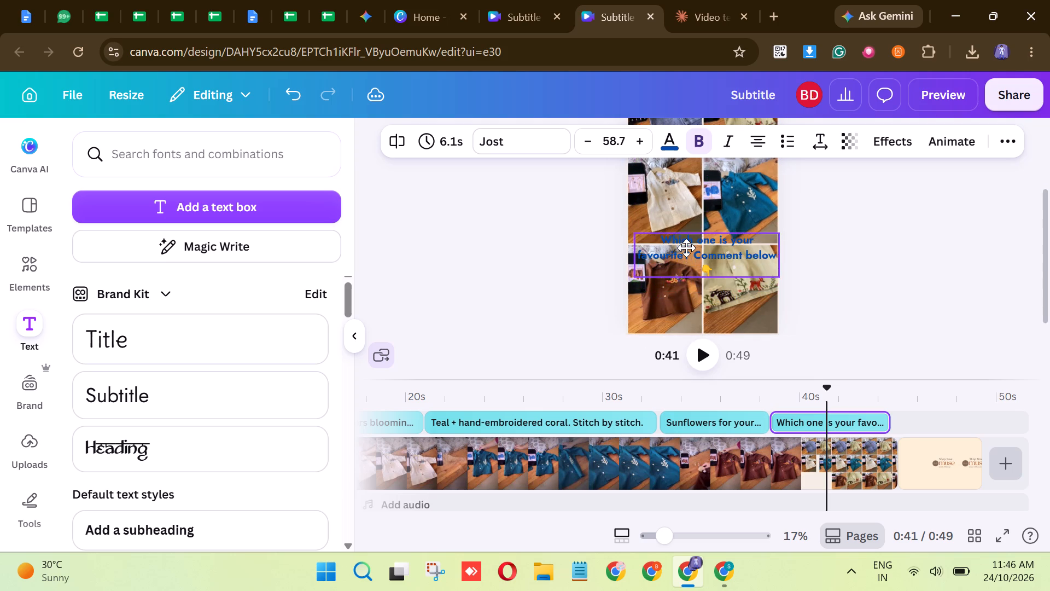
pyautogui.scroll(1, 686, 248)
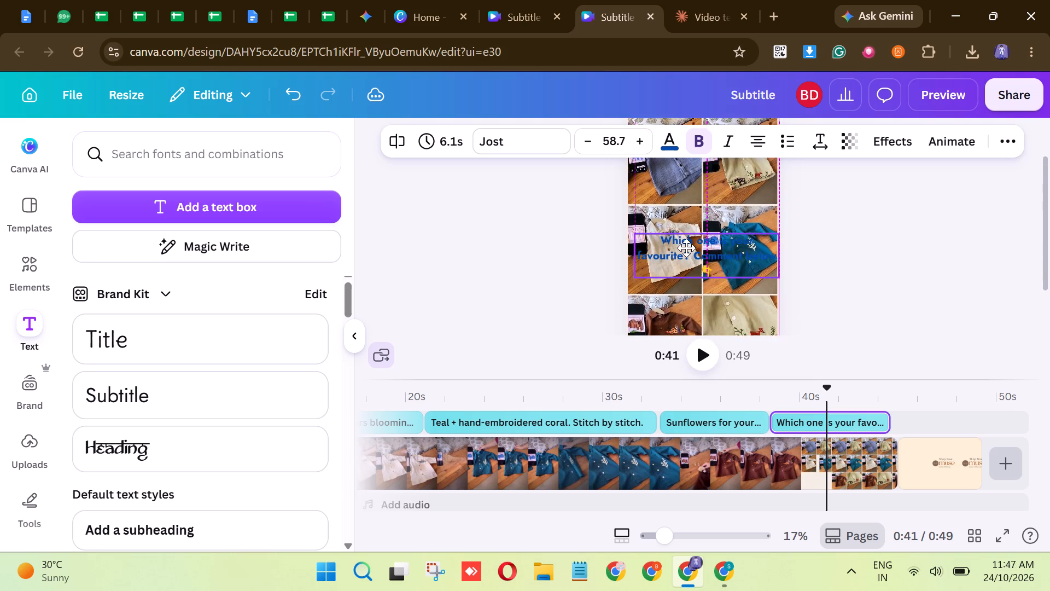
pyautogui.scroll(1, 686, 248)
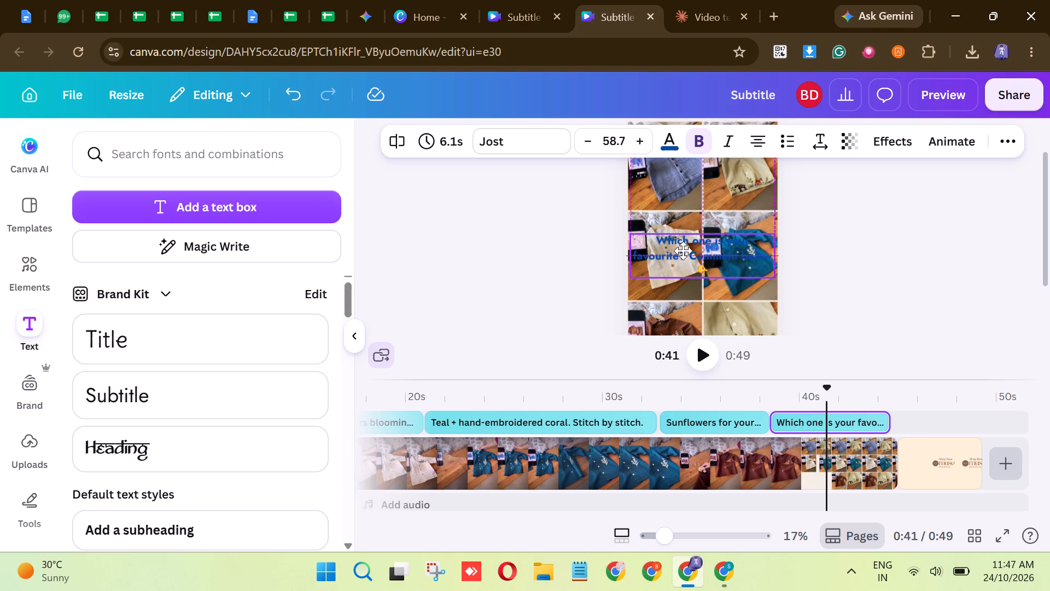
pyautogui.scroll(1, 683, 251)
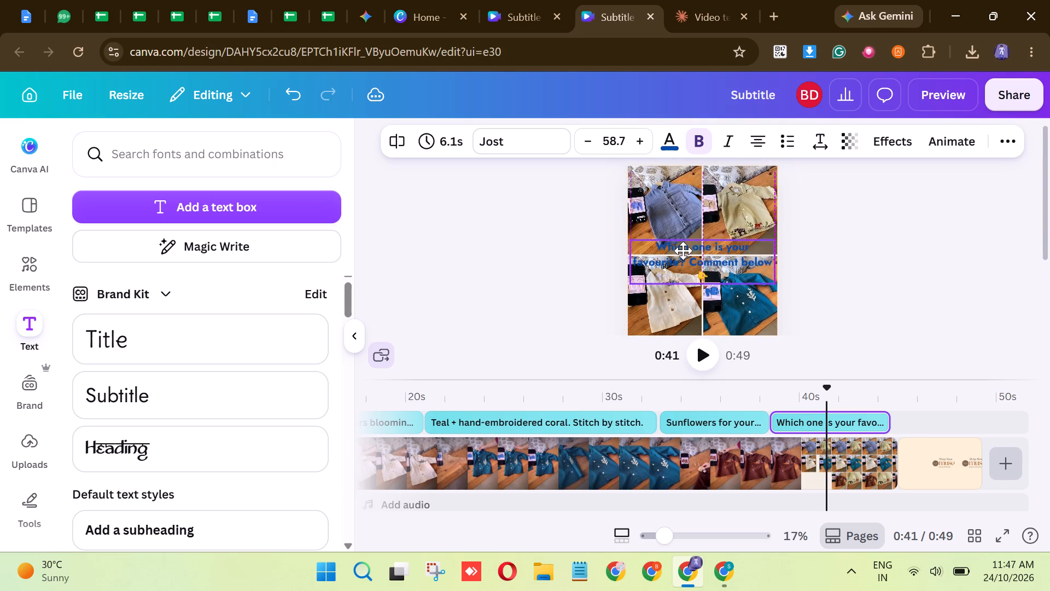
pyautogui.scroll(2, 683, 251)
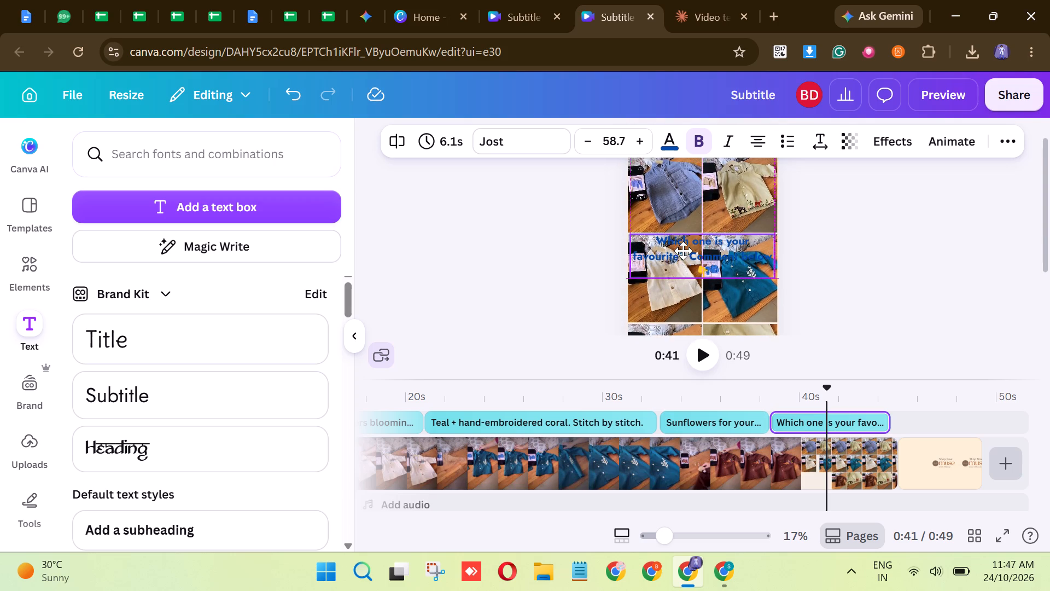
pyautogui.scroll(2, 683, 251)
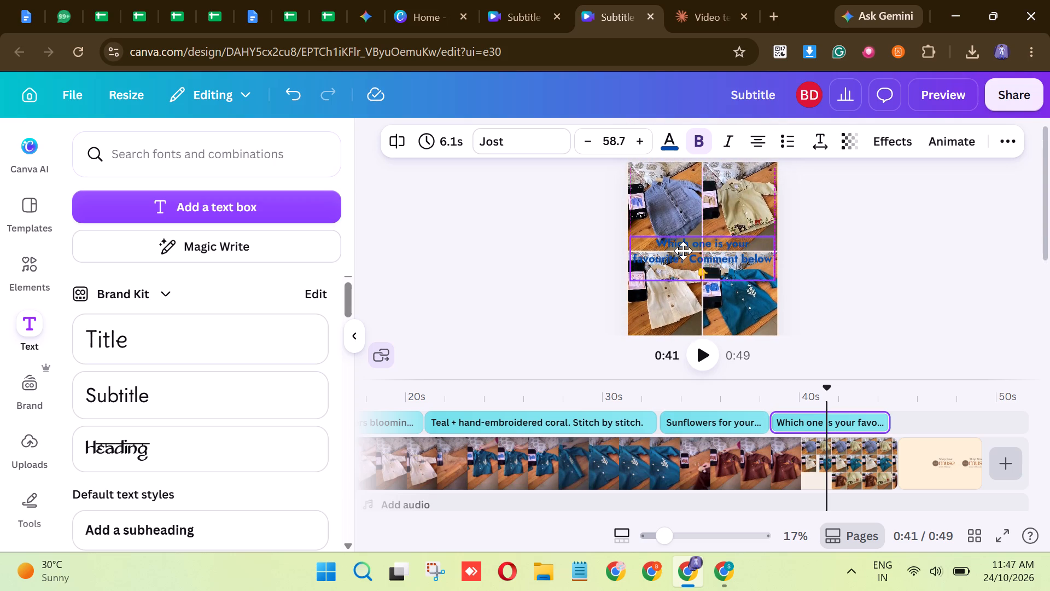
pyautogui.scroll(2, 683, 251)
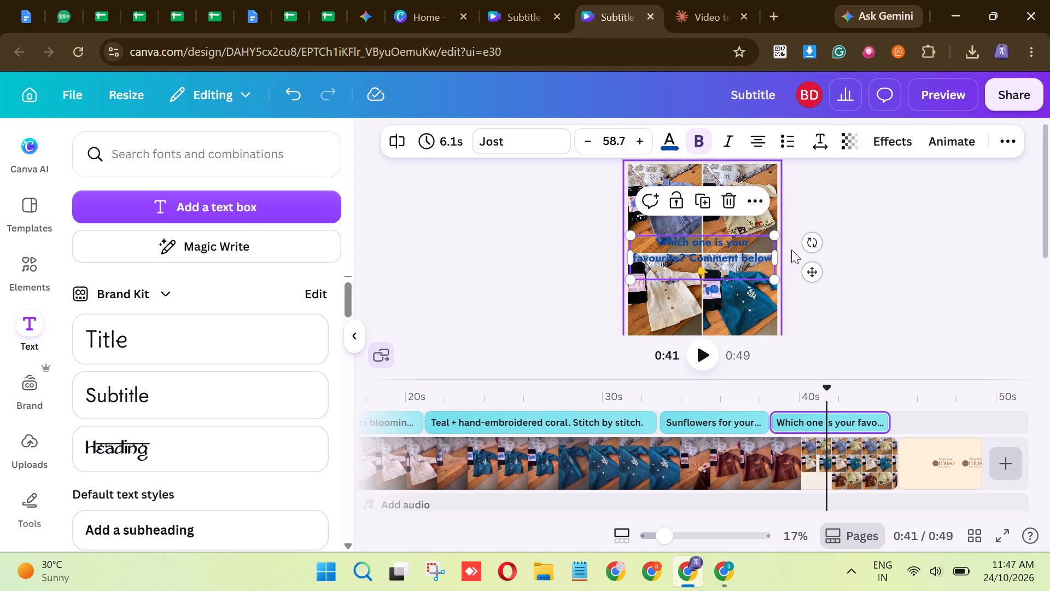
# Apply the Background text effect to the collage's "Which one is your favourite? Comment below" caption.
pyautogui.click(709, 257)
pyautogui.click(993, 247)
pyautogui.click(737, 258)
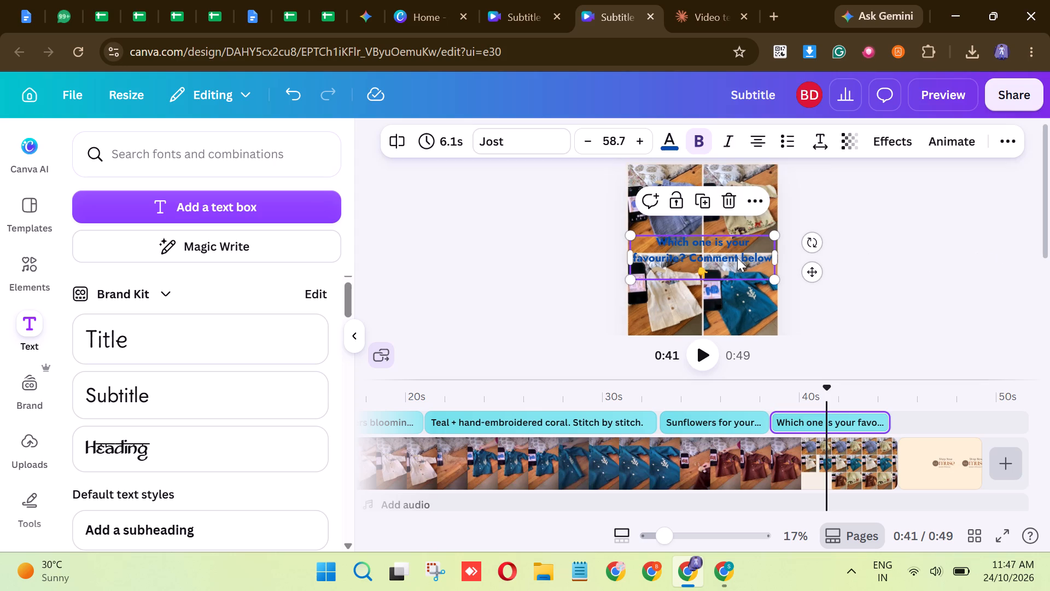
pyautogui.click(895, 147)
pyautogui.click(186, 331)
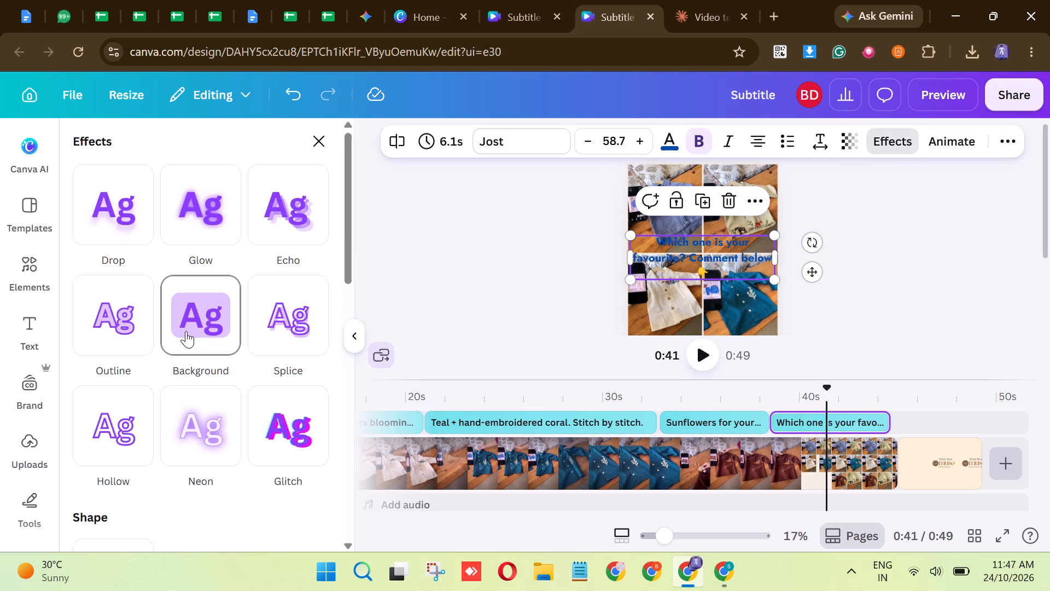
pyautogui.click(974, 278)
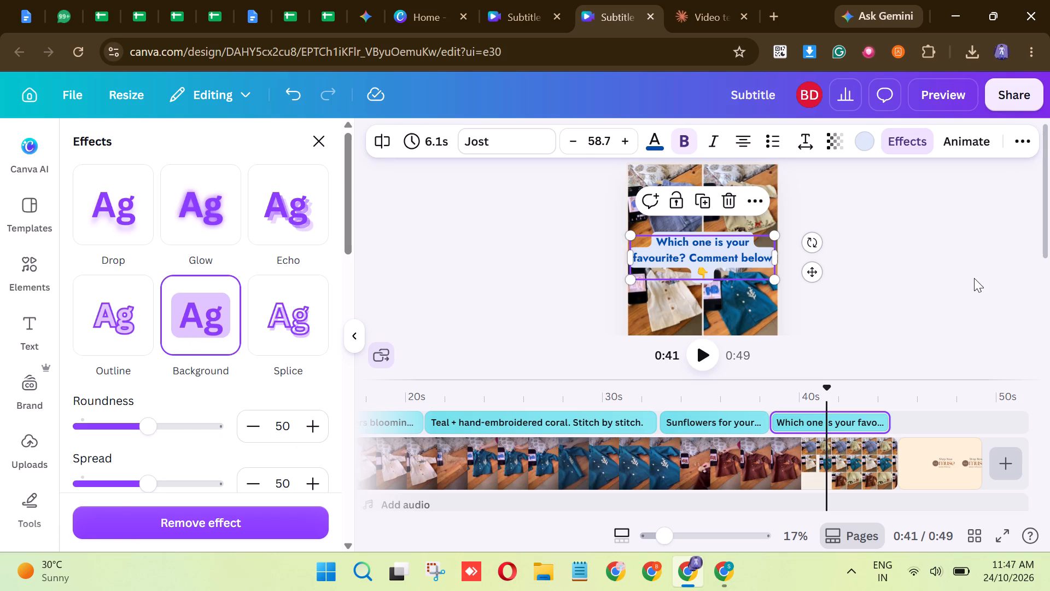
pyautogui.click(942, 285)
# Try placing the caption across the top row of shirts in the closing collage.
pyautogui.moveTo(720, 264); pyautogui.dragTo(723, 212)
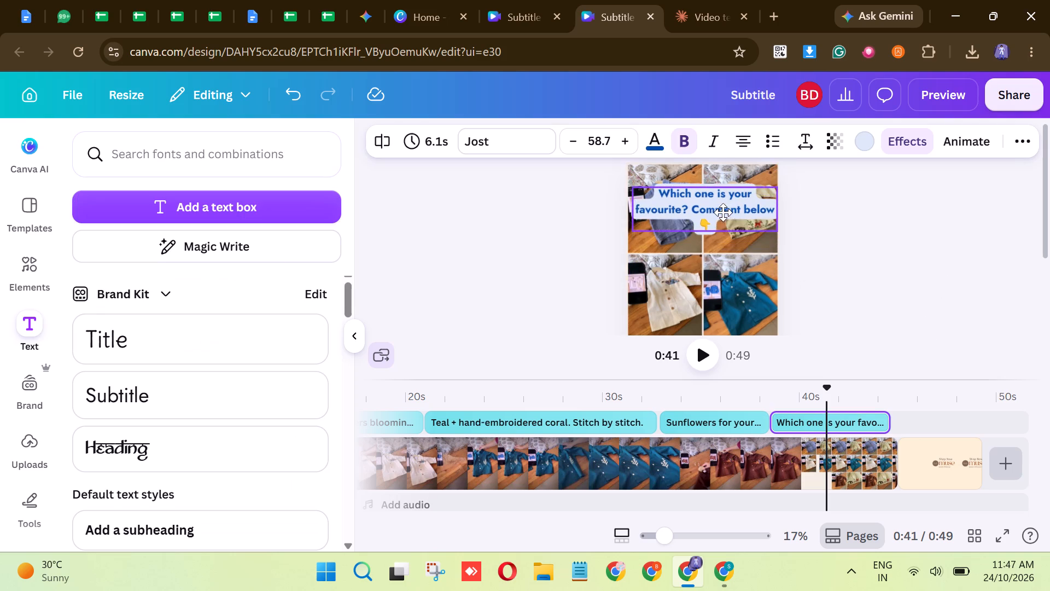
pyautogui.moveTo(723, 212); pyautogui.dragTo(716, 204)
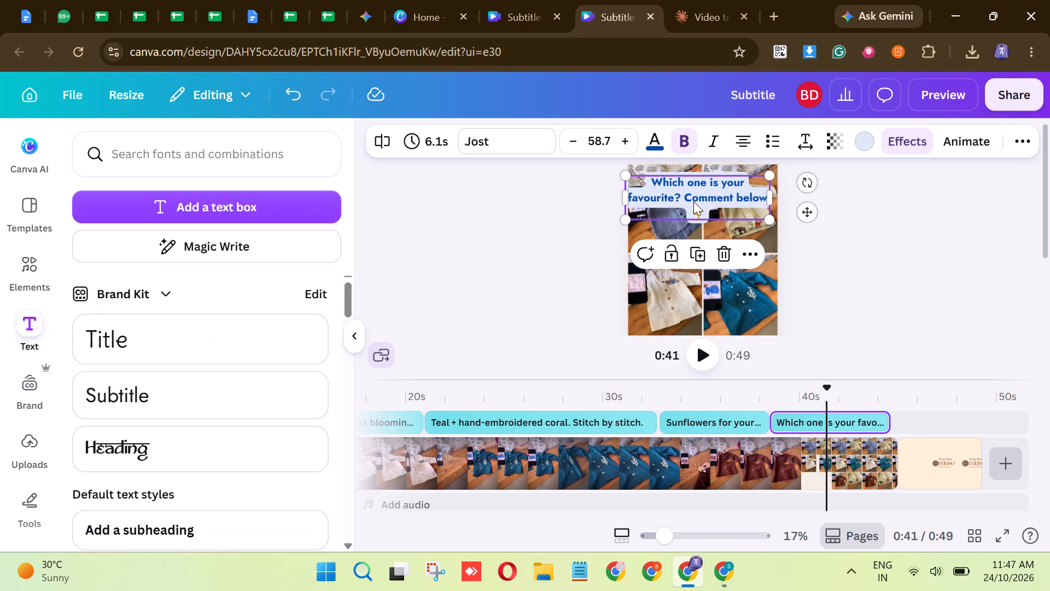
# Delete "Comment below" and the pointing emoji from the collage caption, keeping only "Which one is your favourite?".
pyautogui.doubleClick(680, 196)
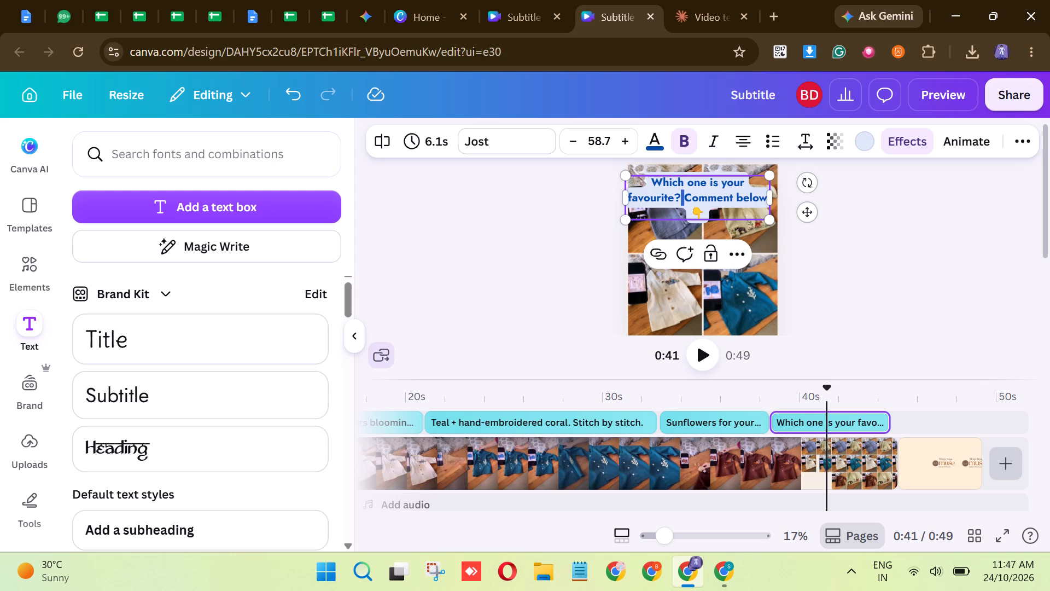
pyautogui.click(736, 213)
pyautogui.press('BackSpace')
pyautogui.press('BackSpace')
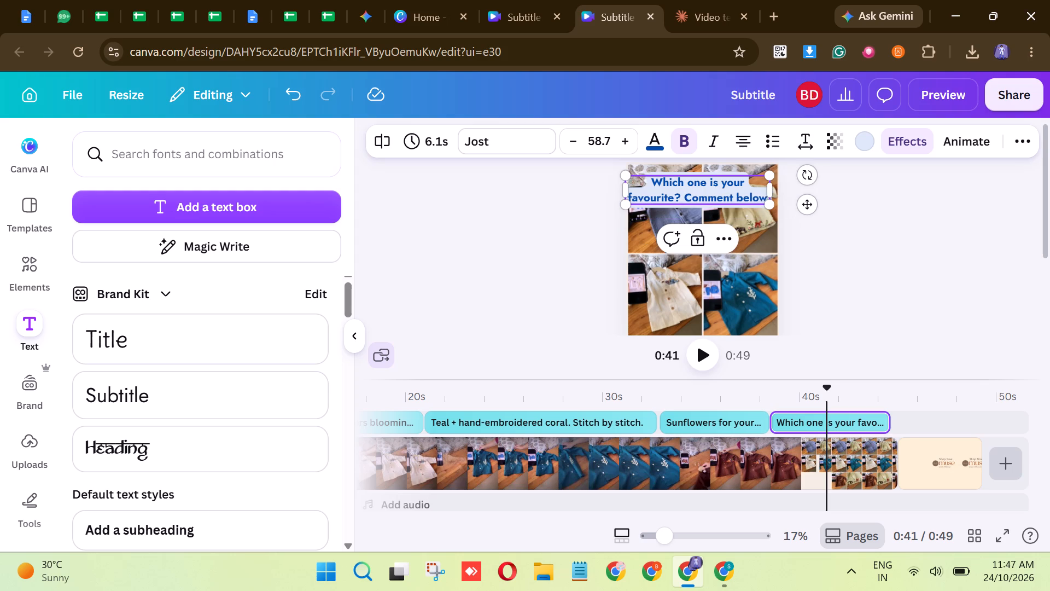
pyautogui.press('BackSpace')
pyautogui.press('BackSpace')
pyautogui.press('BackSpace')
pyautogui.press('BackSpace')
pyautogui.press('BackSpace')
pyautogui.press('BackSpace')
pyautogui.press('BackSpace')
pyautogui.press('BackSpace')
pyautogui.press('BackSpace')
pyautogui.press('BackSpace')
pyautogui.press('BackSpace')
pyautogui.press('BackSpace')
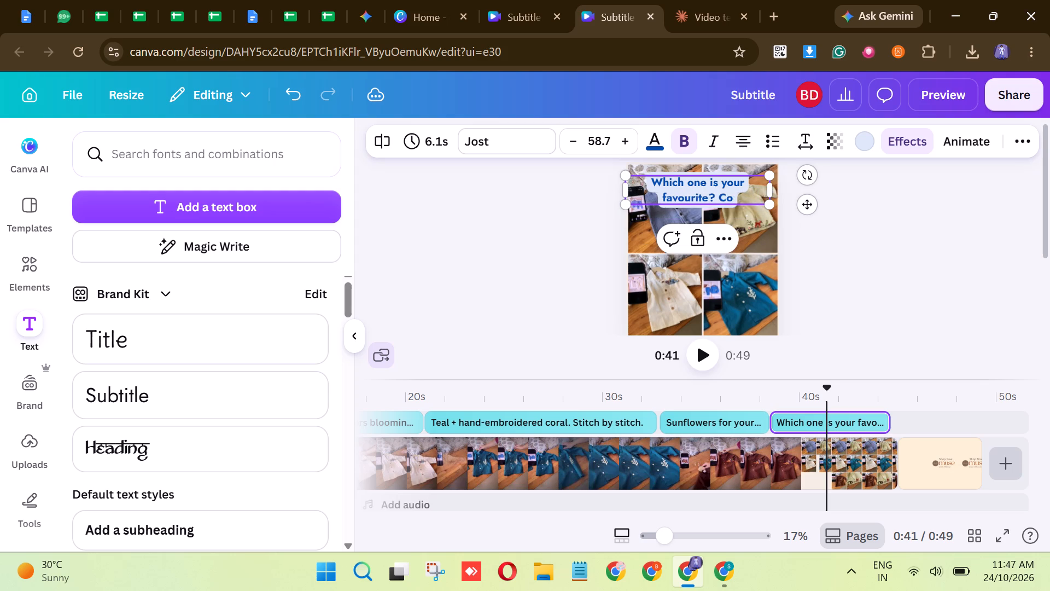
pyautogui.press('BackSpace')
pyautogui.press('BackSpace')
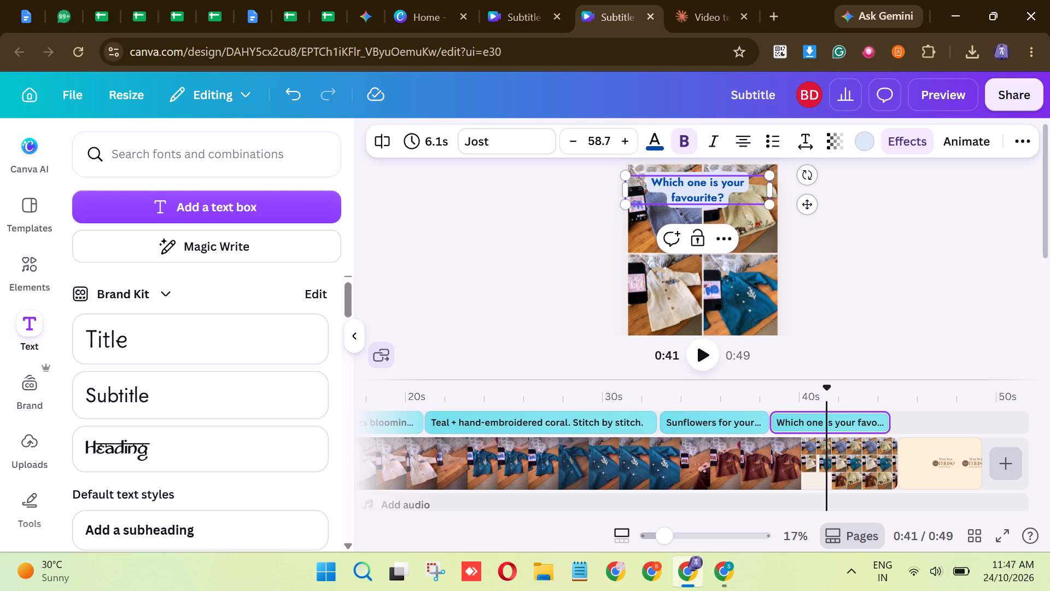
pyautogui.click(910, 246)
# Centre the shortened "Which one is your favourite?" caption over the middle row of the closing collage.
pyautogui.moveTo(703, 187); pyautogui.dragTo(707, 254)
pyautogui.click(879, 234)
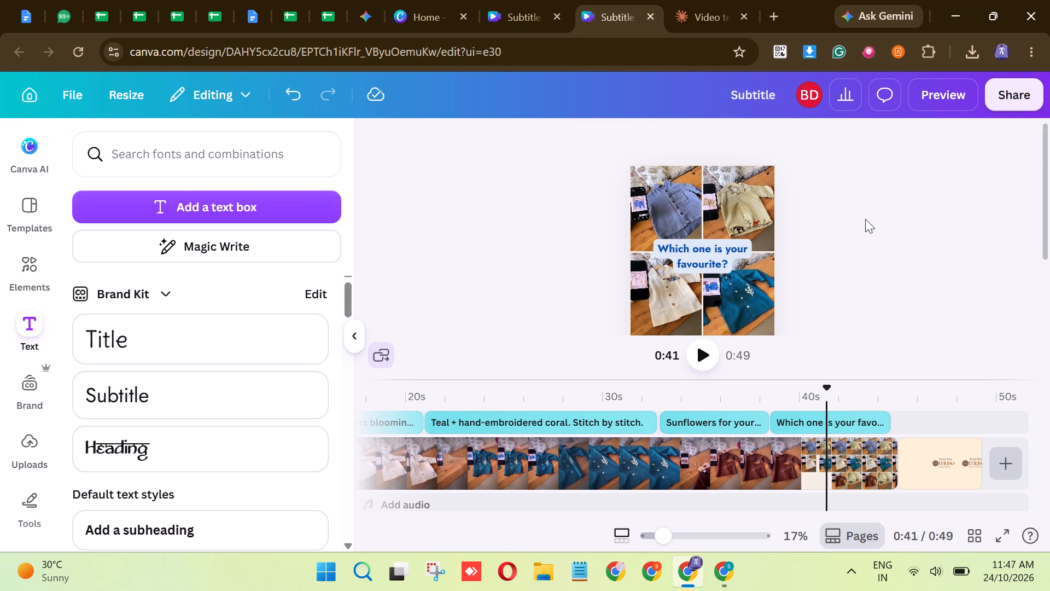
pyautogui.moveTo(697, 215); pyautogui.dragTo(698, 238)
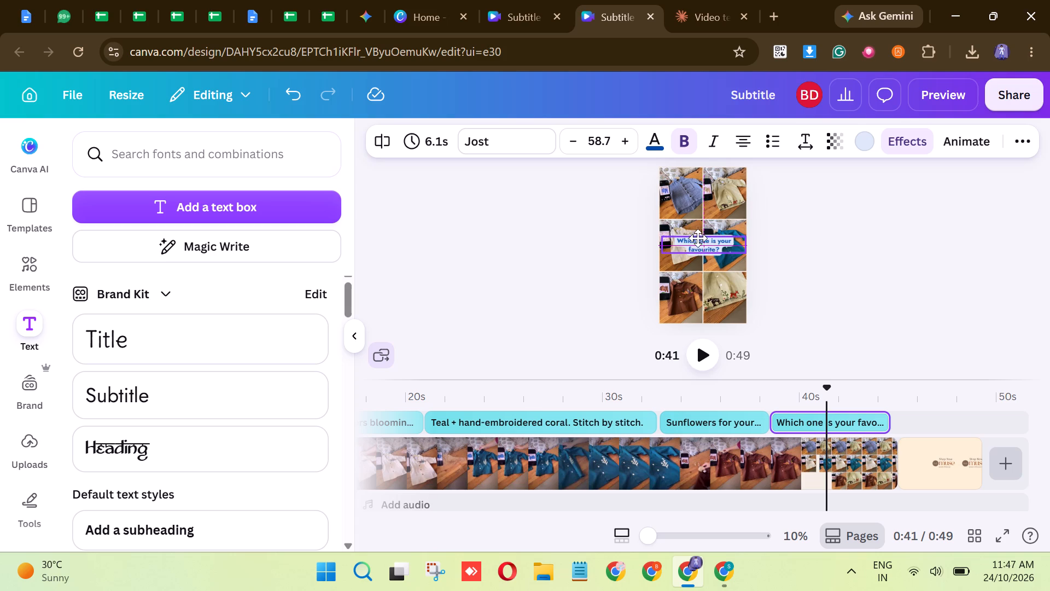
pyautogui.moveTo(698, 238); pyautogui.dragTo(695, 175)
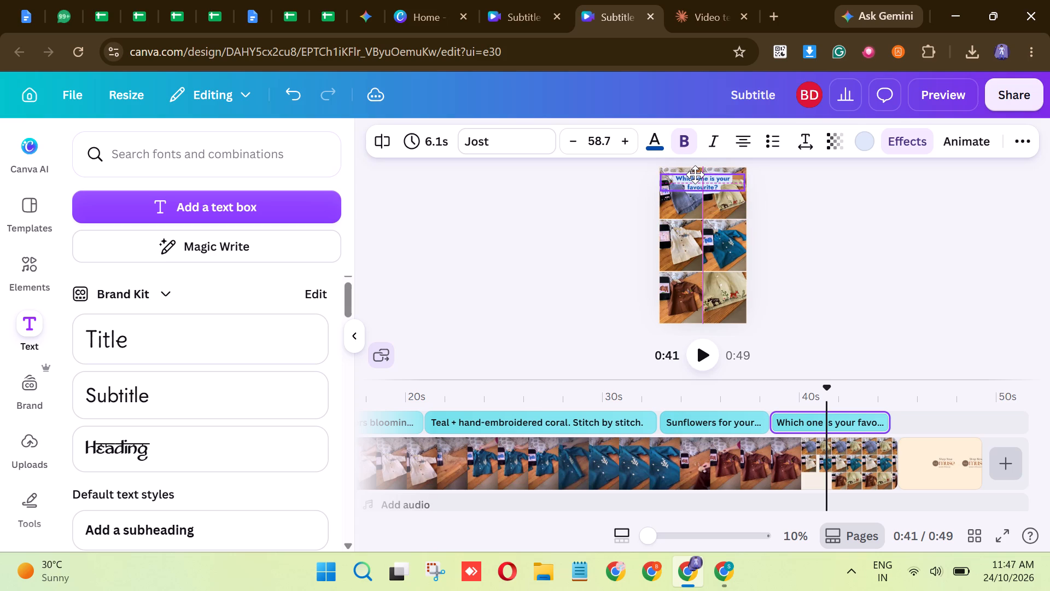
pyautogui.moveTo(695, 175); pyautogui.dragTo(696, 239)
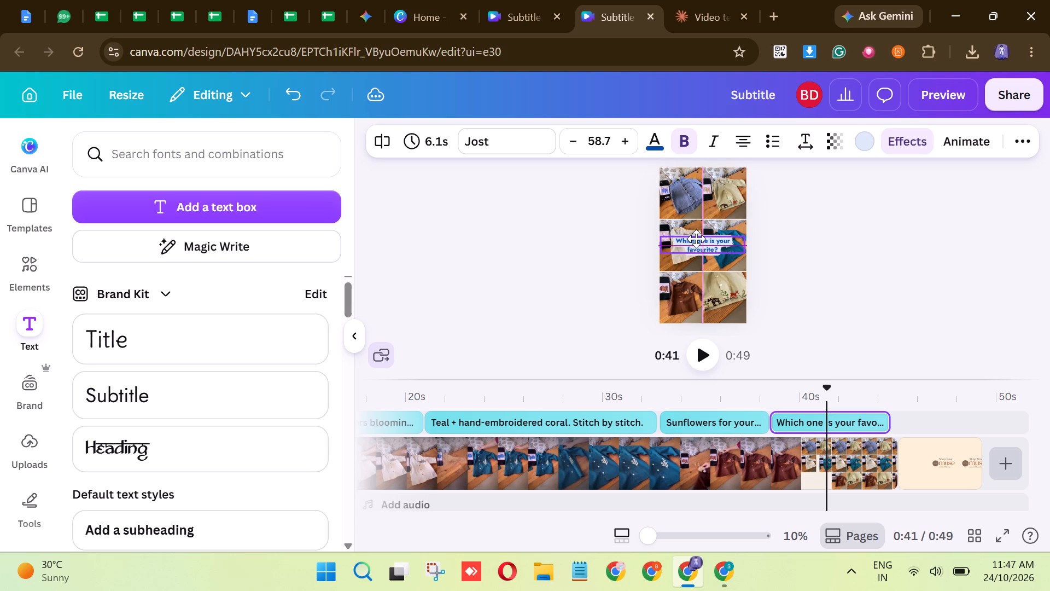
pyautogui.moveTo(696, 239); pyautogui.dragTo(696, 235)
pyautogui.click(798, 221)
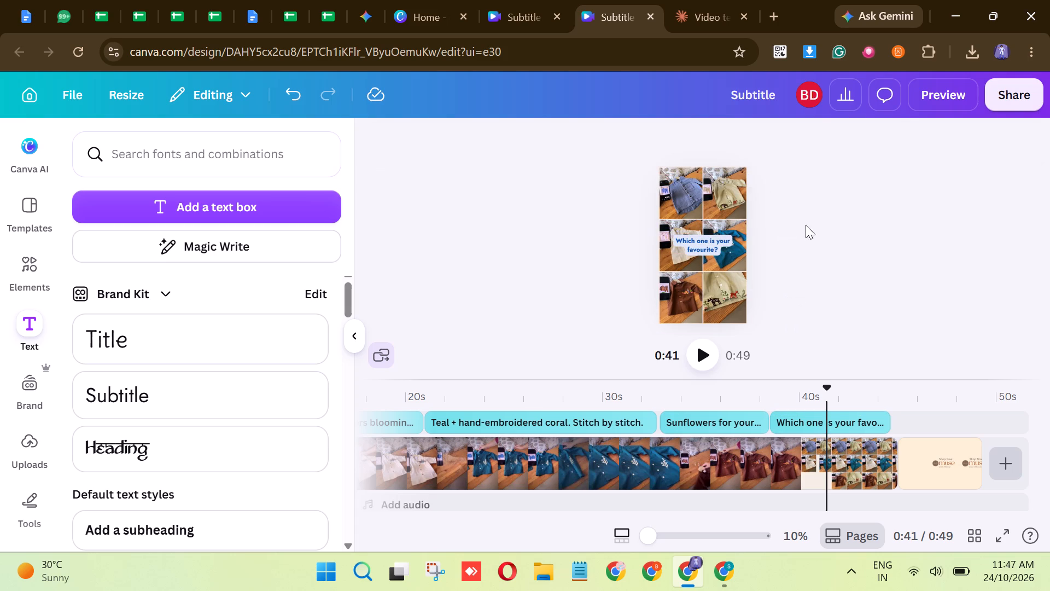
# Apply the Background text effect to the "Sunflowers for your little sunshine" caption.
pyautogui.click(705, 444)
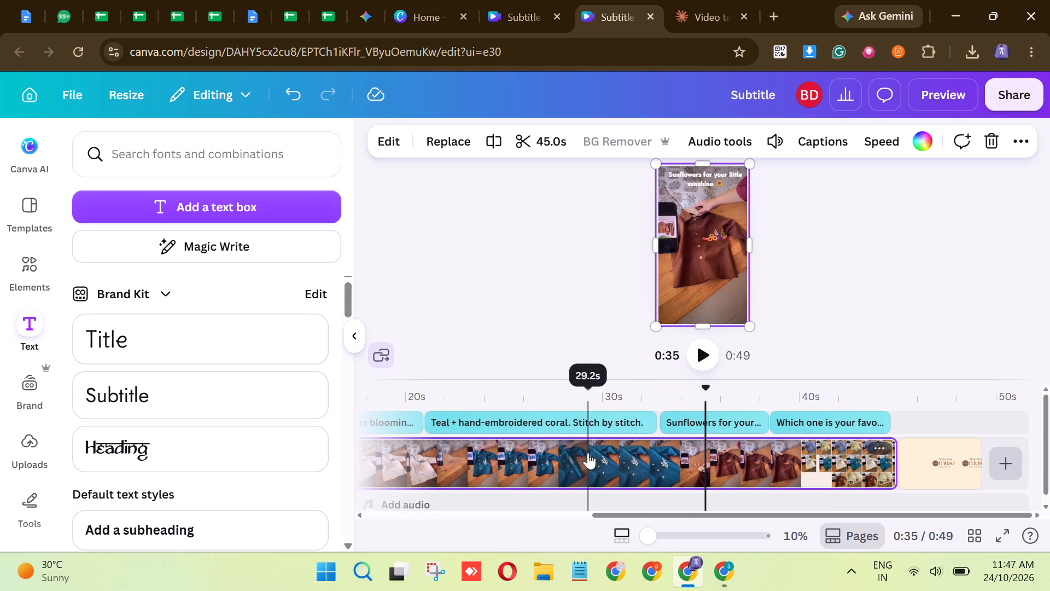
pyautogui.click(617, 451)
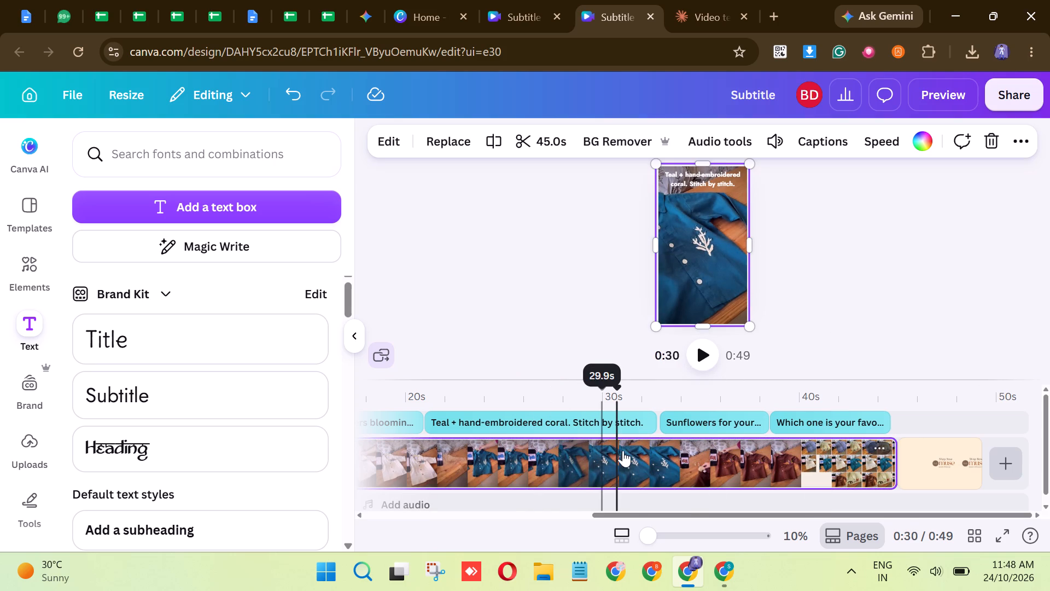
pyautogui.click(720, 424)
pyautogui.click(885, 138)
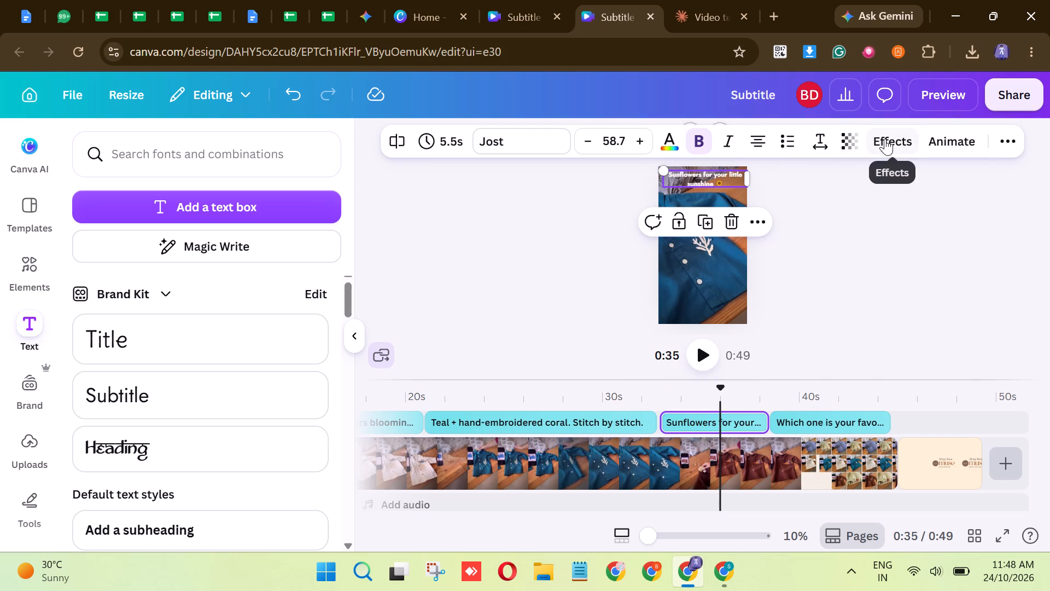
pyautogui.click(215, 330)
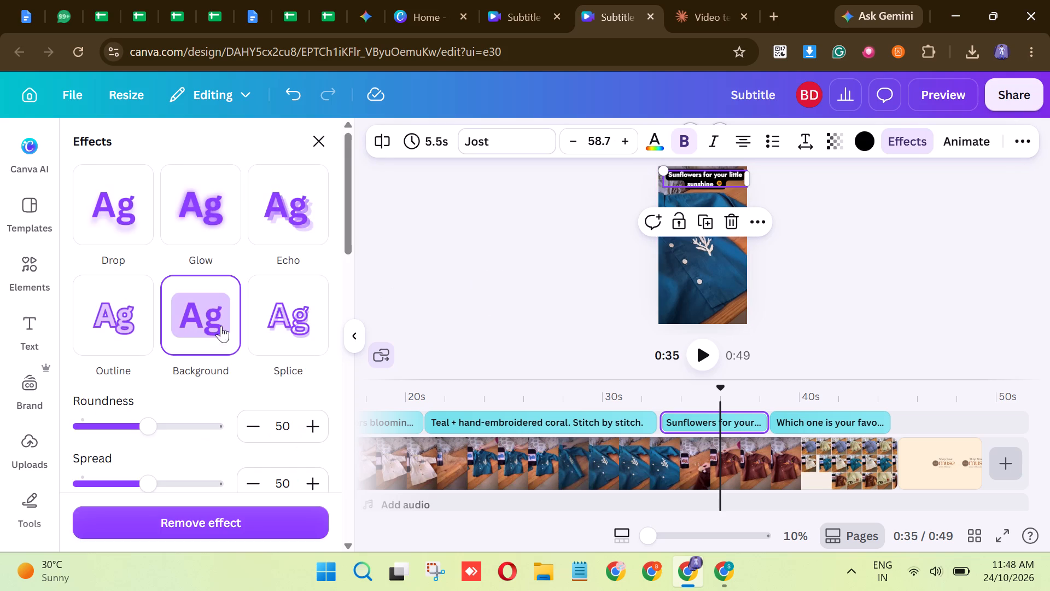
# Try pale blue and #004aad for the Sunflowers caption's background, and set it to the brighter medium blue.
pyautogui.click(876, 140)
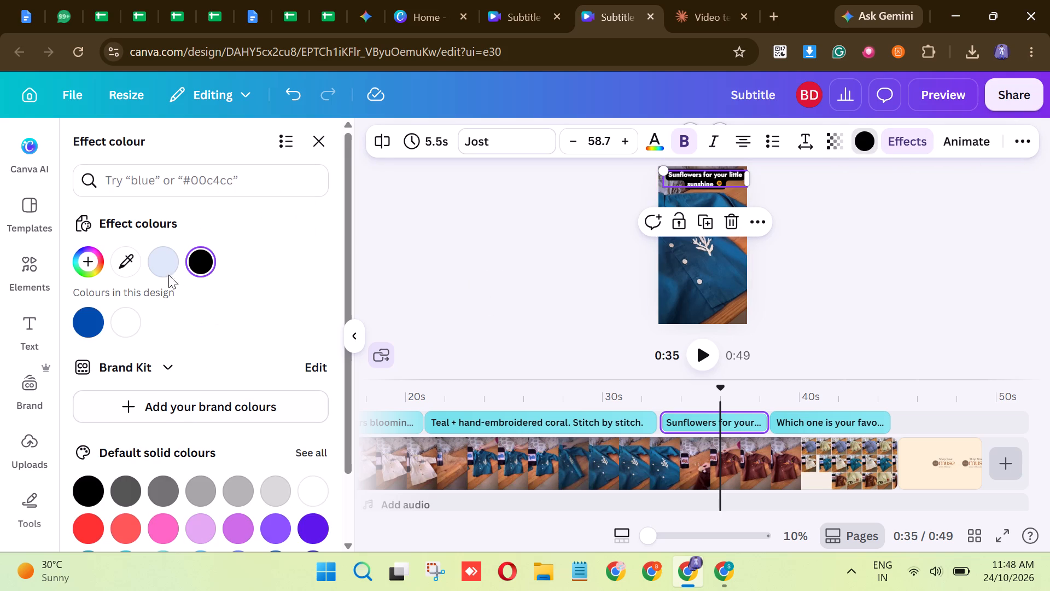
pyautogui.click(154, 267)
pyautogui.scroll(-1, 254, 374)
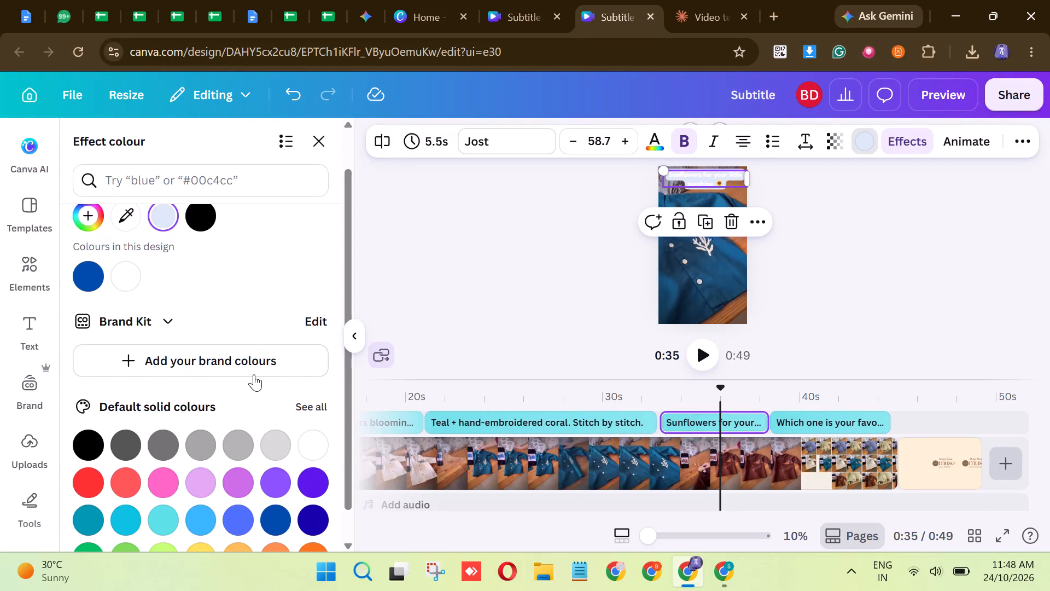
pyautogui.scroll(-3, 258, 413)
pyautogui.click(269, 490)
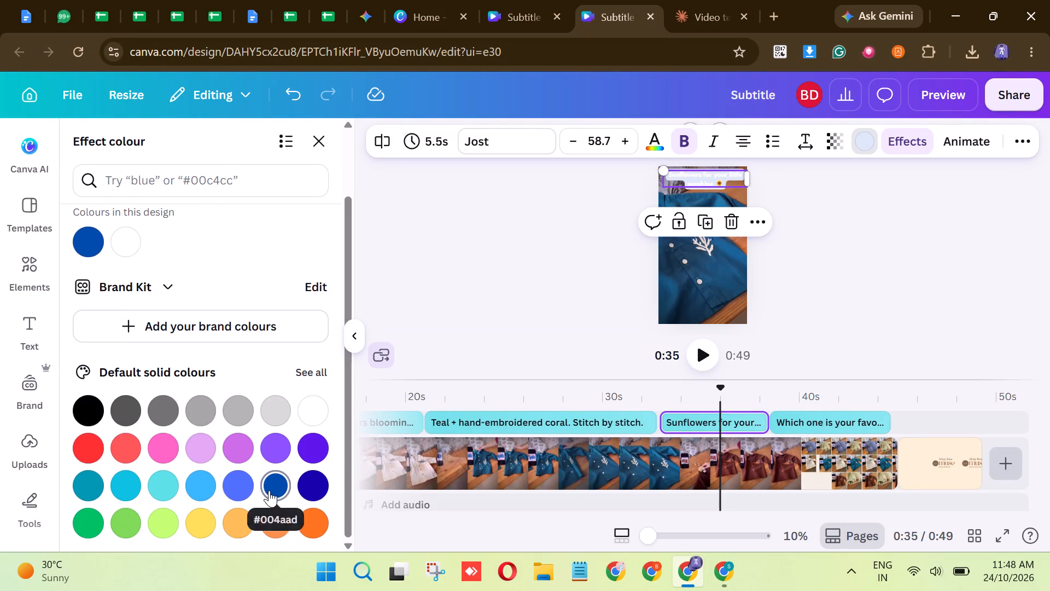
pyautogui.click(259, 479)
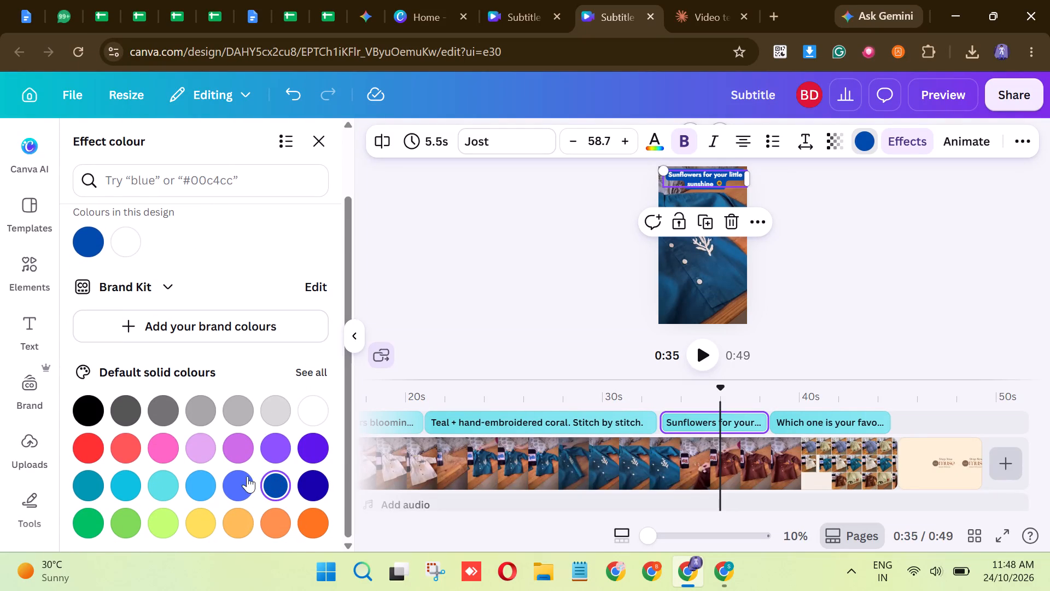
pyautogui.click(239, 481)
pyautogui.click(887, 286)
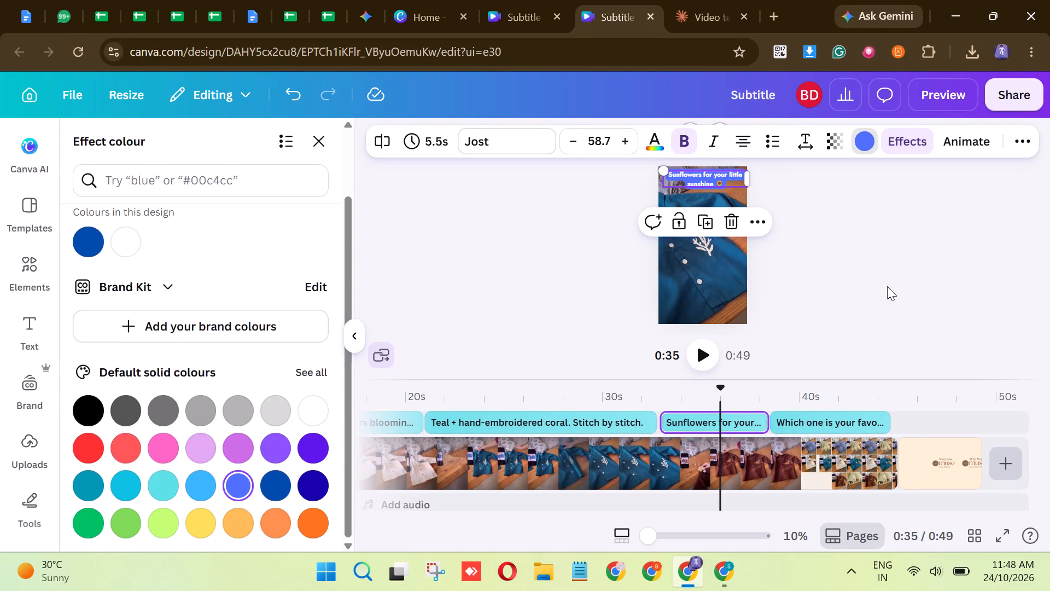
pyautogui.click(887, 285)
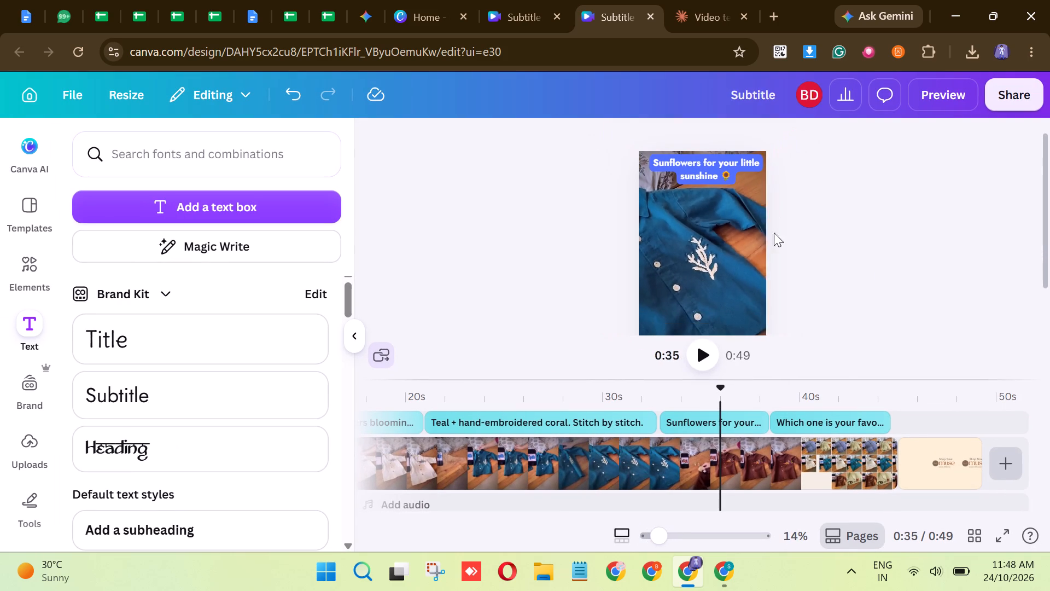
# Apply the Background text effect to the "Teal + hand-embroidered coral. Stitch by stitch." caption.
pyautogui.click(830, 465)
pyautogui.click(721, 465)
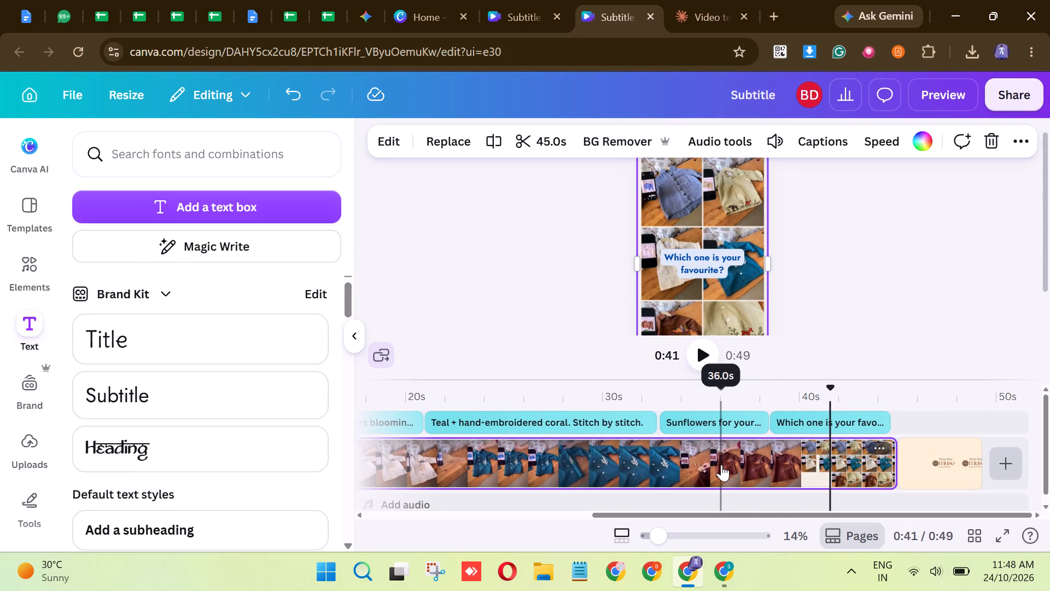
pyautogui.click(619, 453)
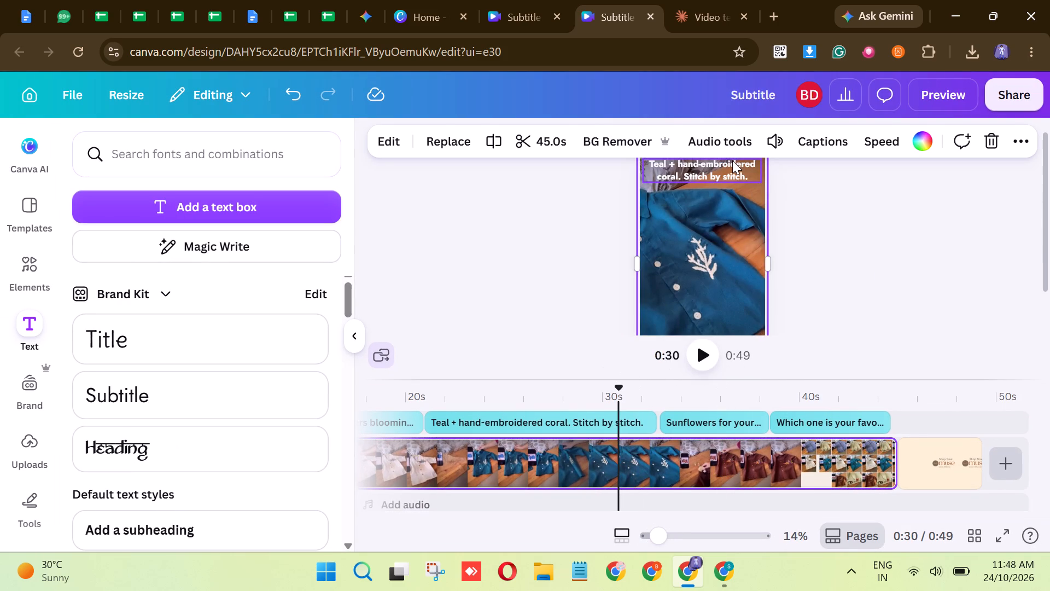
pyautogui.click(732, 160)
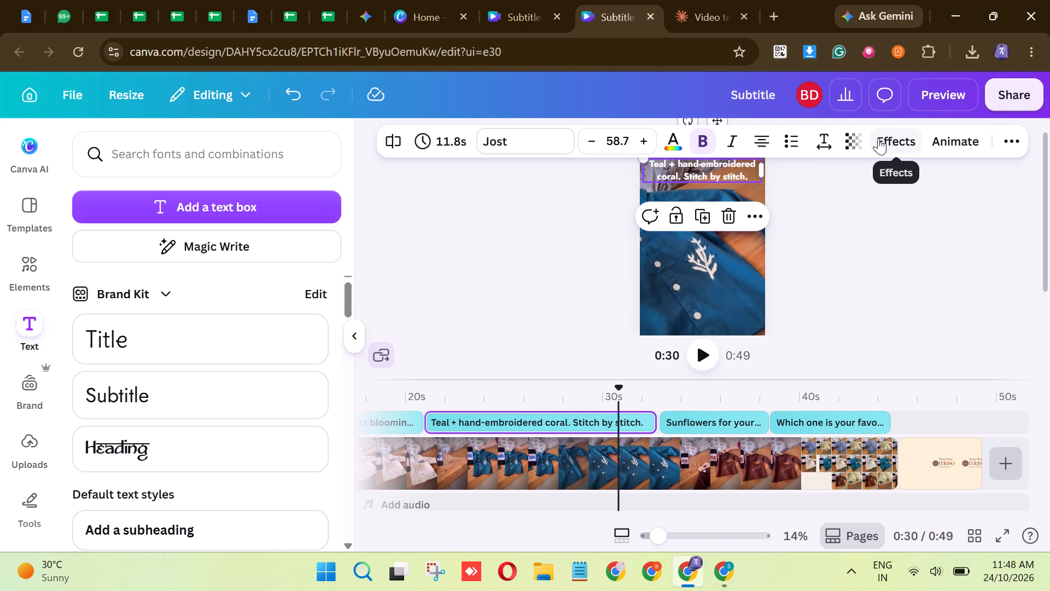
pyautogui.click(878, 136)
pyautogui.click(224, 329)
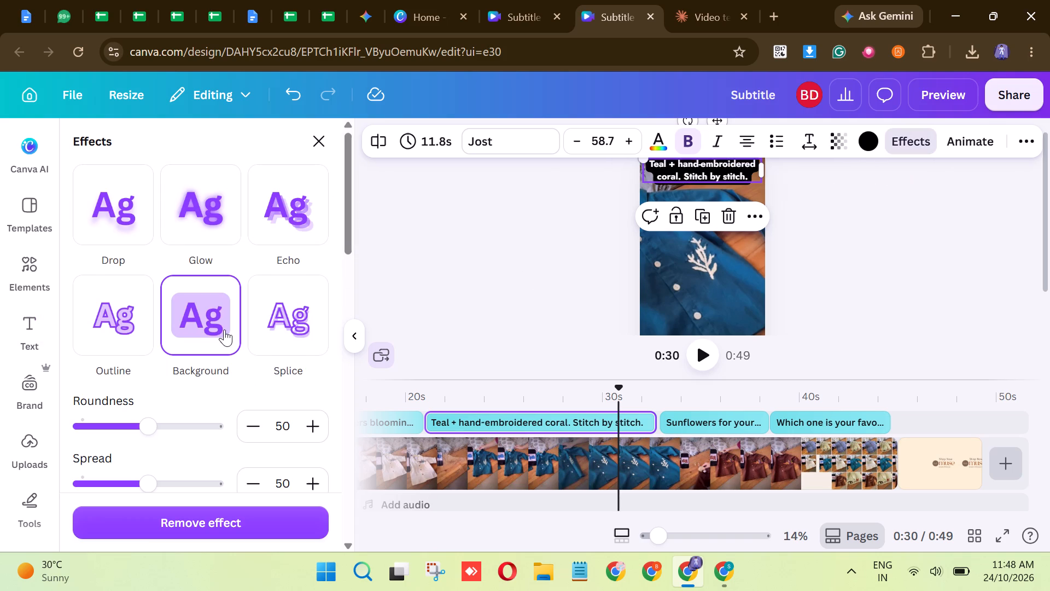
# Try pale blue and the darker blue for the Teal caption's background, and set it to vivid blue #5170ff.
pyautogui.click(866, 143)
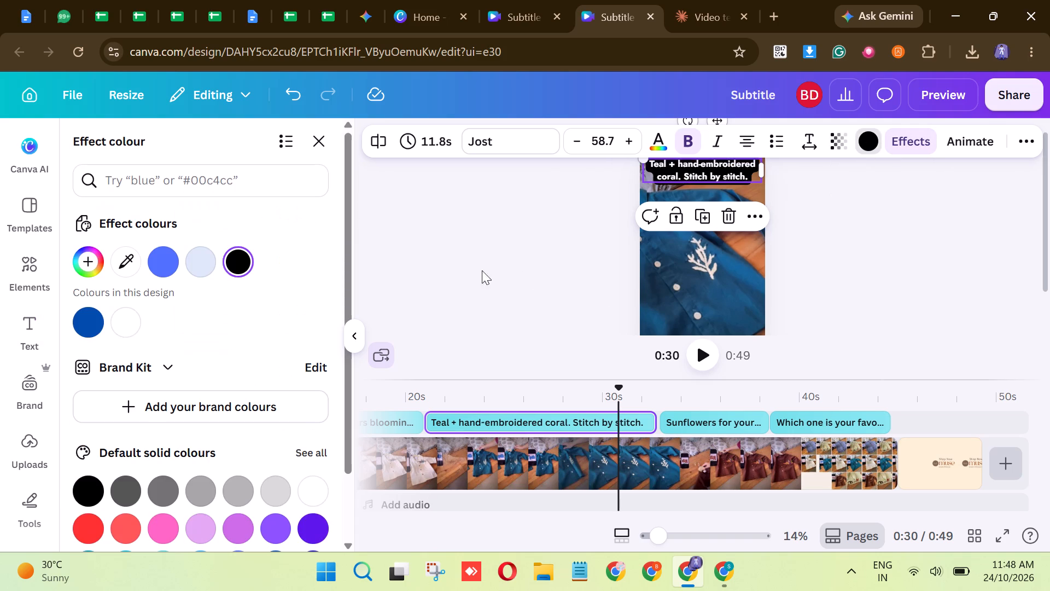
pyautogui.click(169, 264)
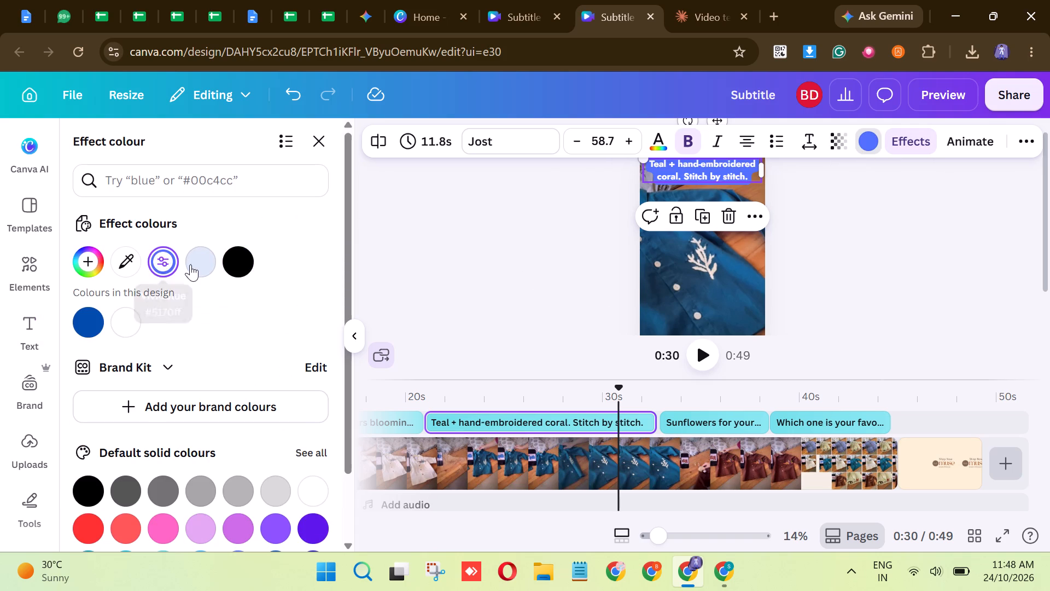
pyautogui.click(200, 264)
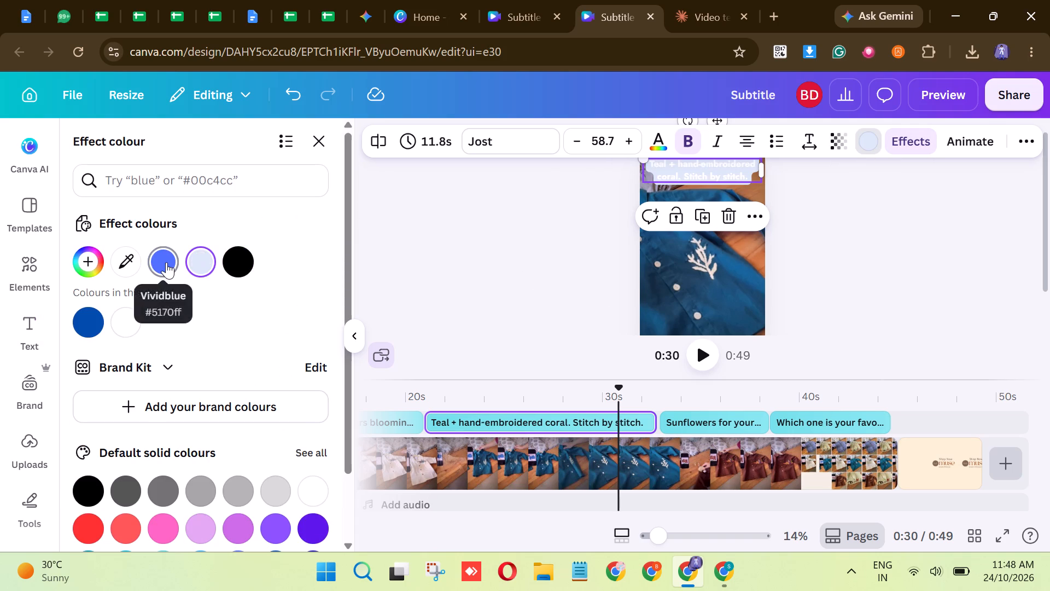
pyautogui.click(166, 262)
pyautogui.click(85, 329)
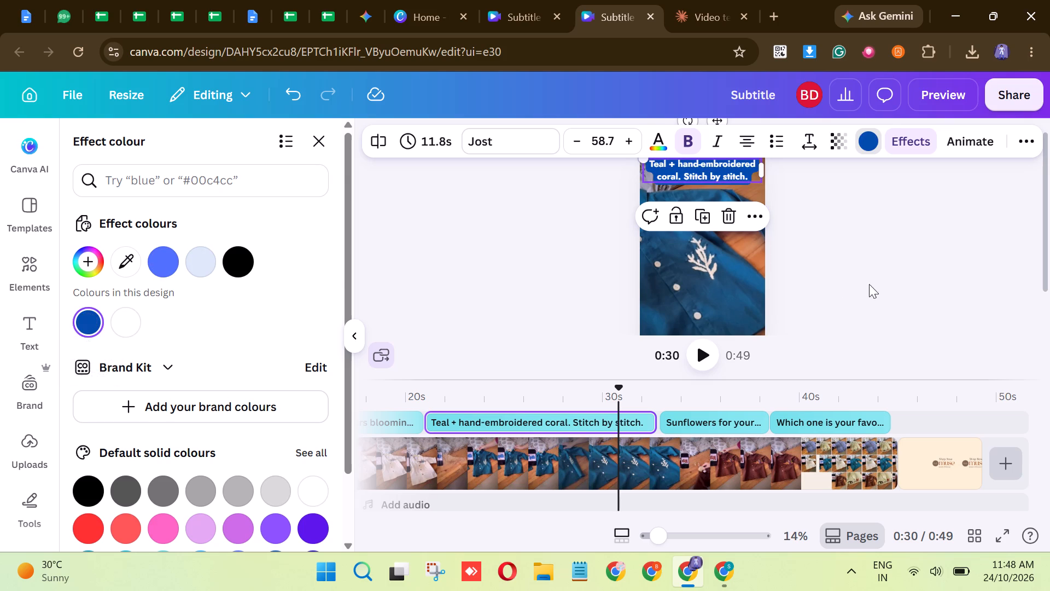
pyautogui.click(871, 282)
pyautogui.click(712, 449)
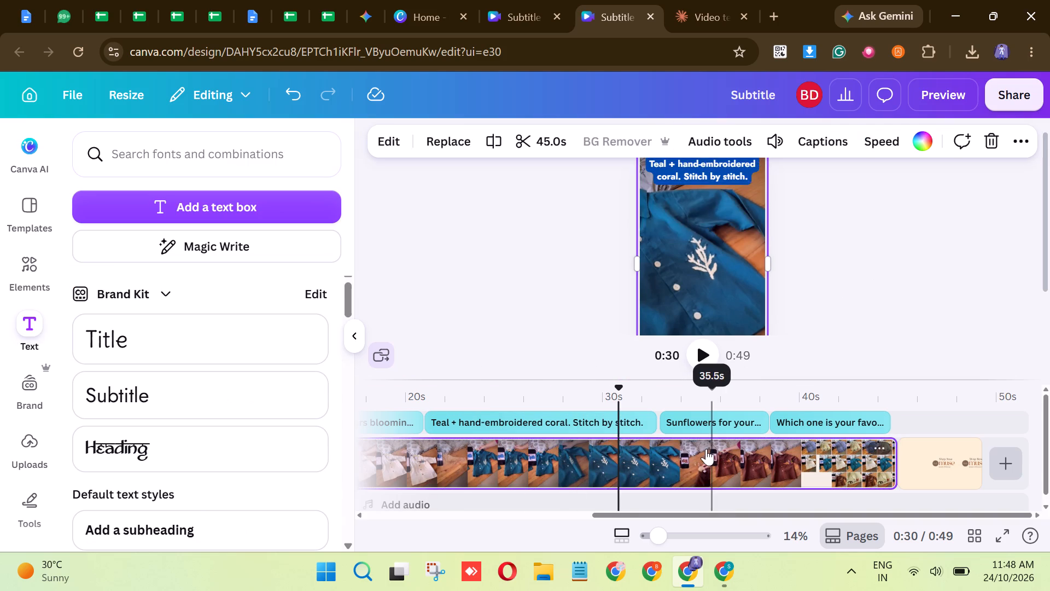
pyautogui.click(569, 452)
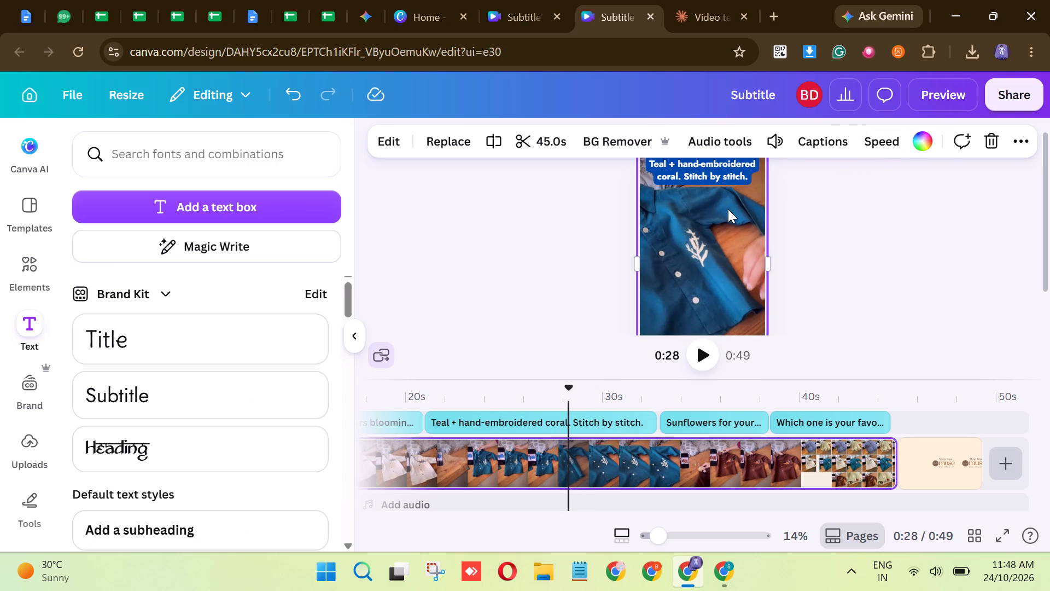
pyautogui.click(727, 186)
pyautogui.click(735, 176)
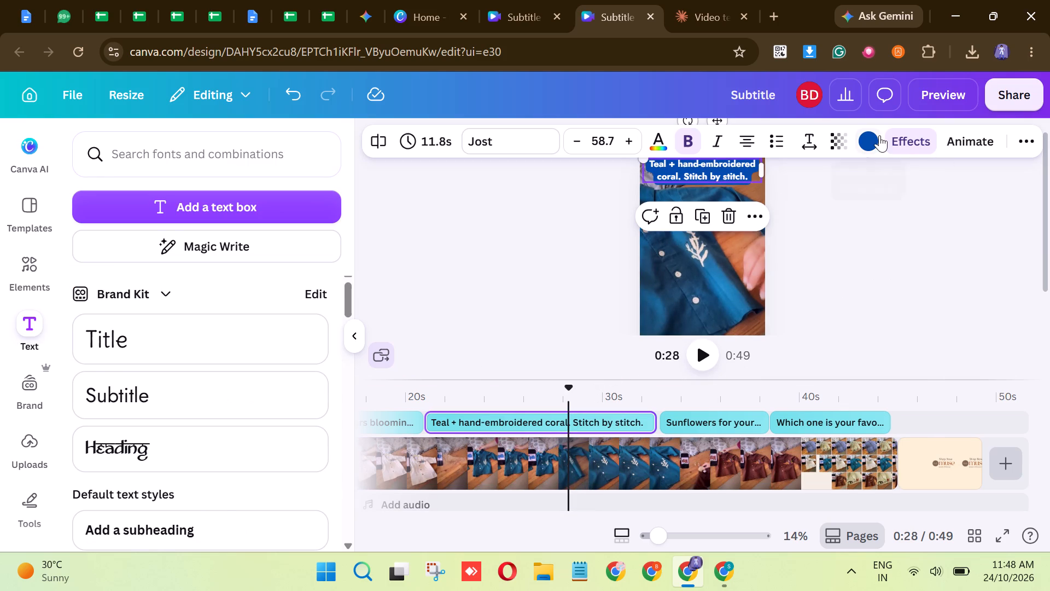
pyautogui.click(879, 135)
pyautogui.click(211, 259)
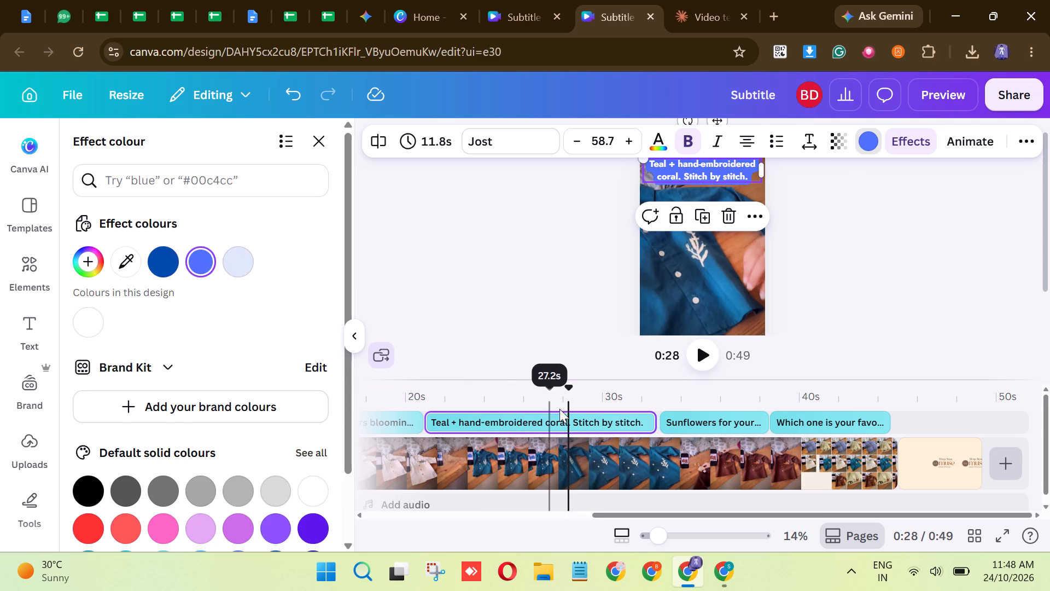
# Give the "Wildflowers blooming right on the pocket" caption a Background effect in vivid blue #5170ff.
pyautogui.moveTo(568, 391); pyautogui.dragTo(516, 398)
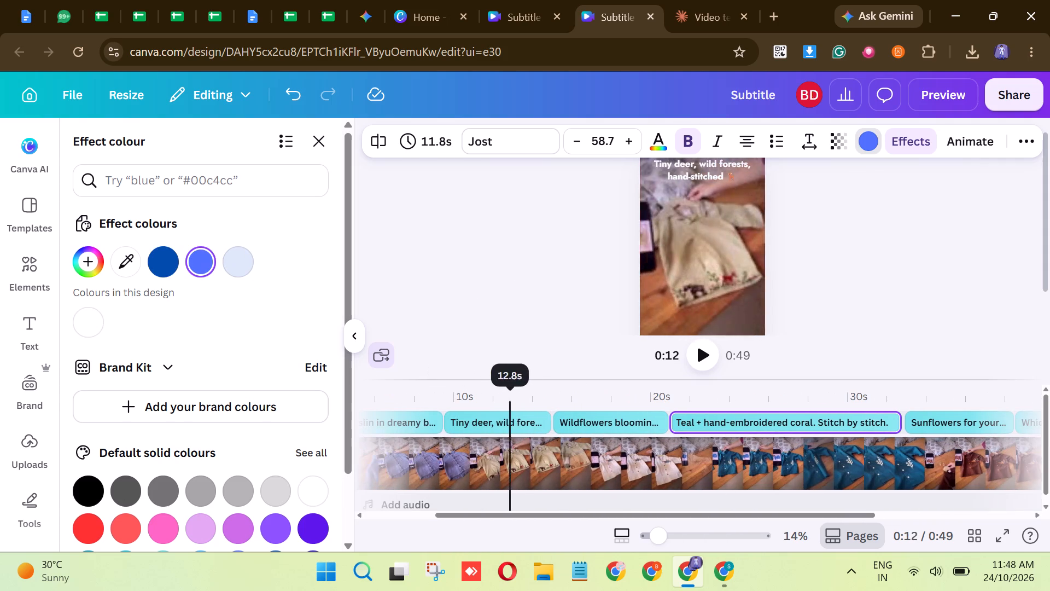
pyautogui.moveTo(516, 398); pyautogui.dragTo(538, 399)
pyautogui.click(618, 464)
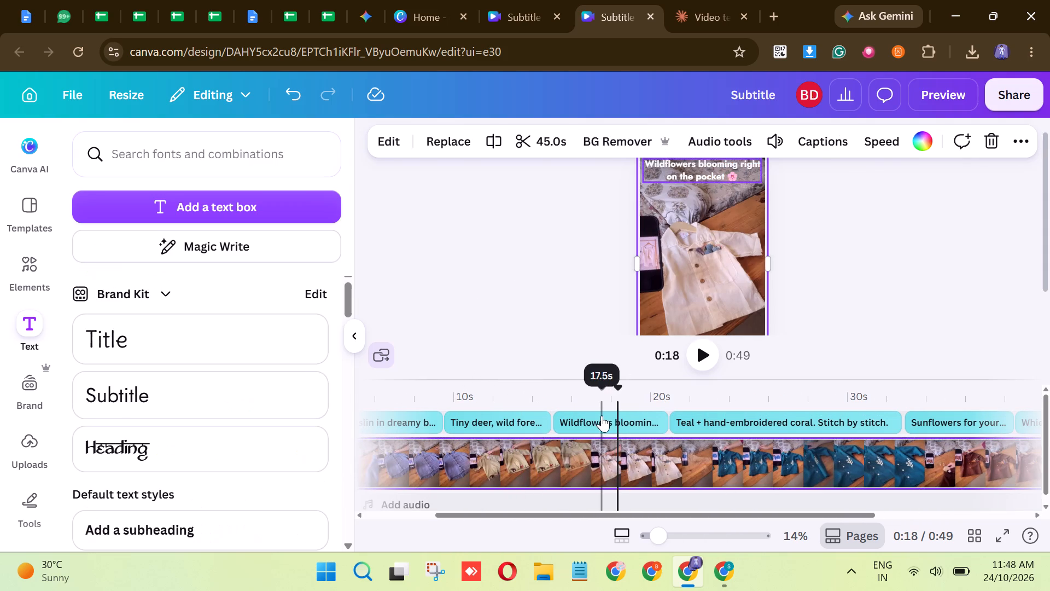
pyautogui.click(602, 415)
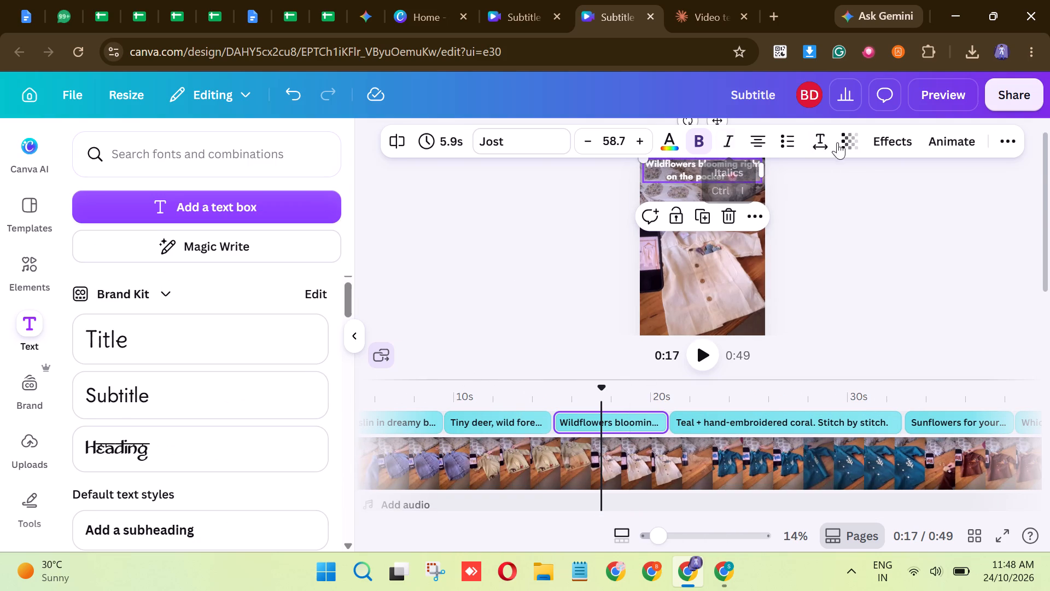
pyautogui.click(892, 136)
pyautogui.click(212, 331)
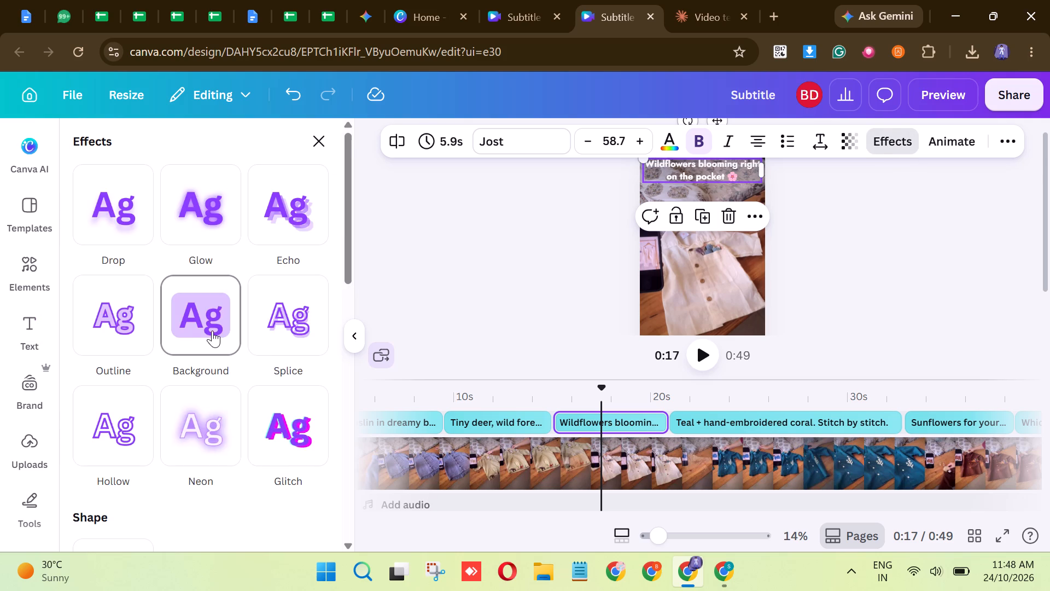
pyautogui.click(872, 149)
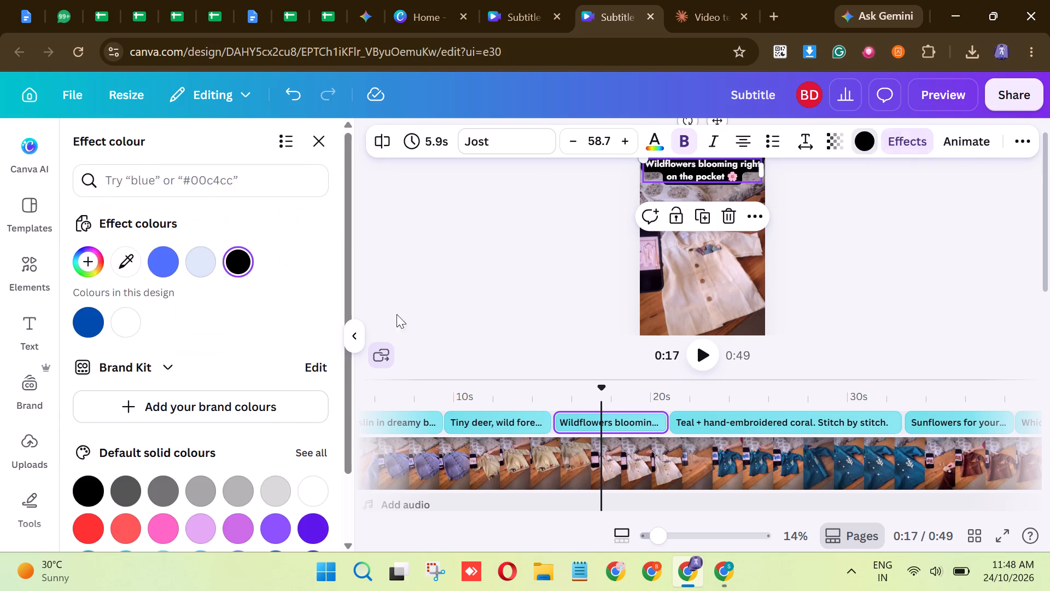
pyautogui.click(172, 271)
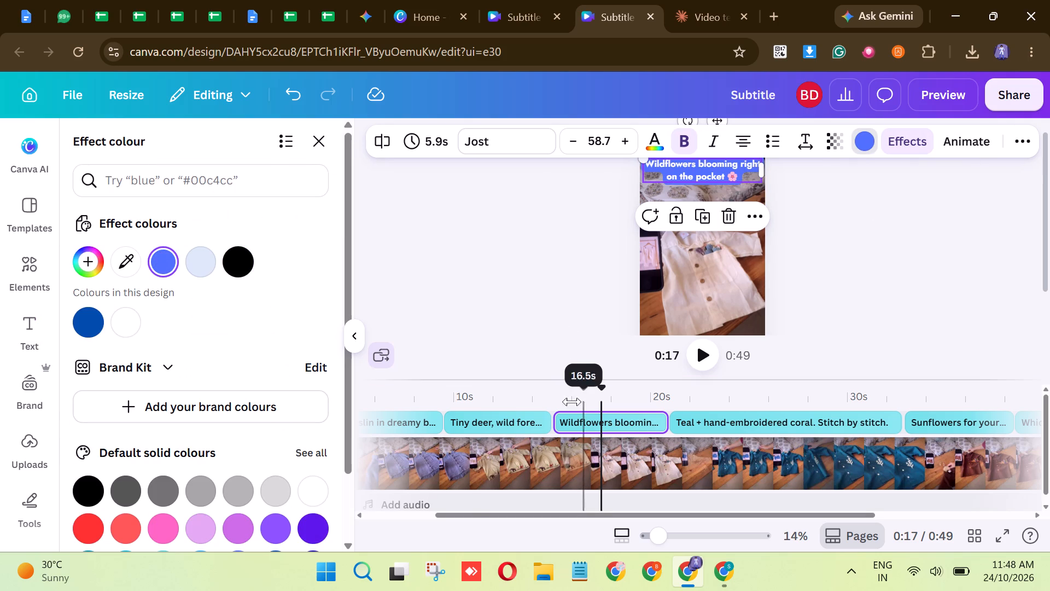
# Give the "Tiny deer, wild forests, hand-stitched" caption a Background effect in vivid blue #5170ff.
pyautogui.click(504, 446)
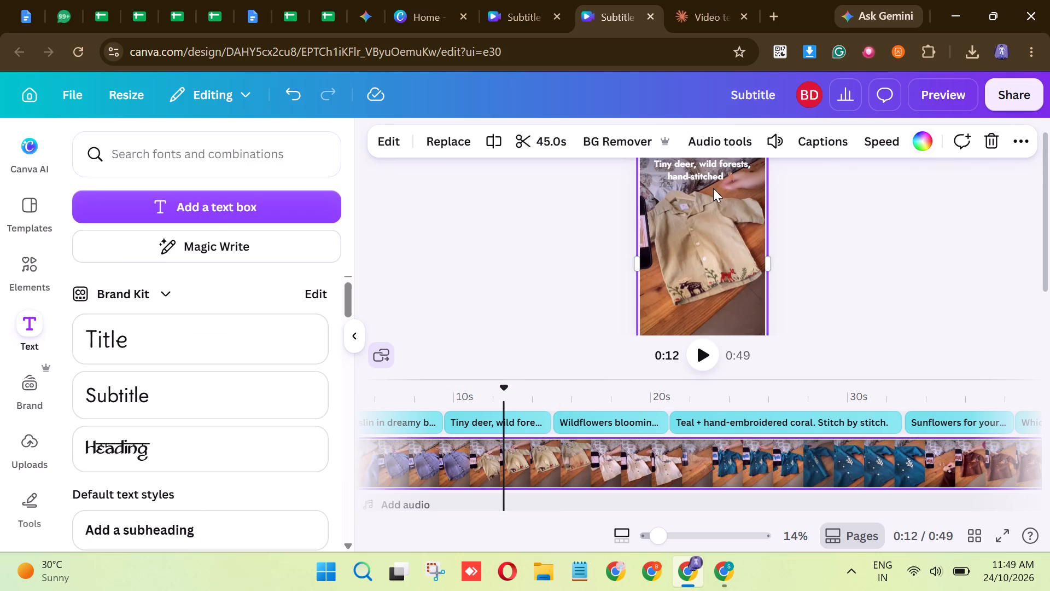
pyautogui.click(728, 175)
pyautogui.click(884, 143)
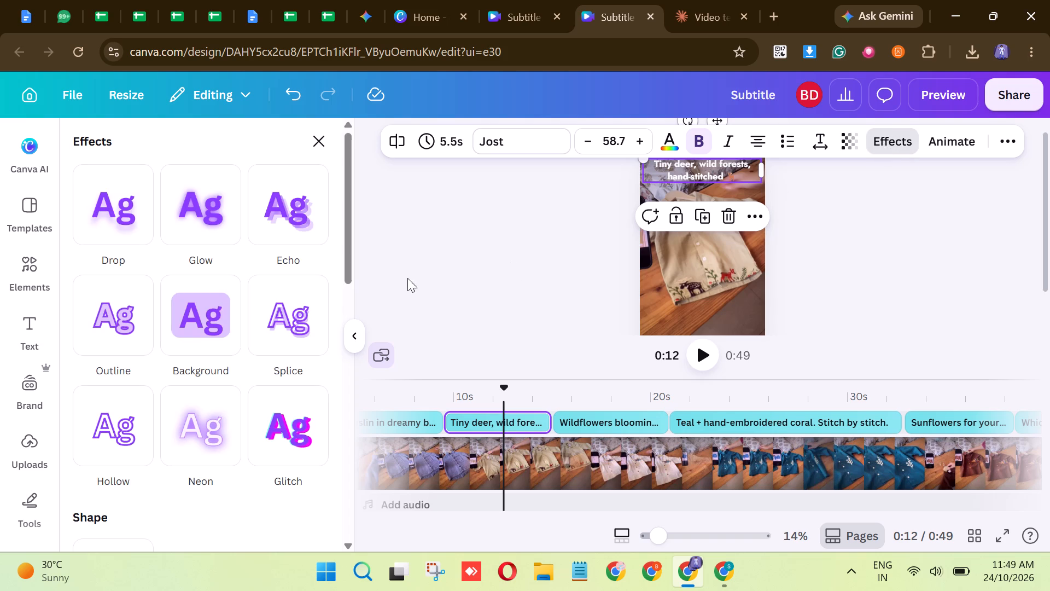
pyautogui.click(172, 329)
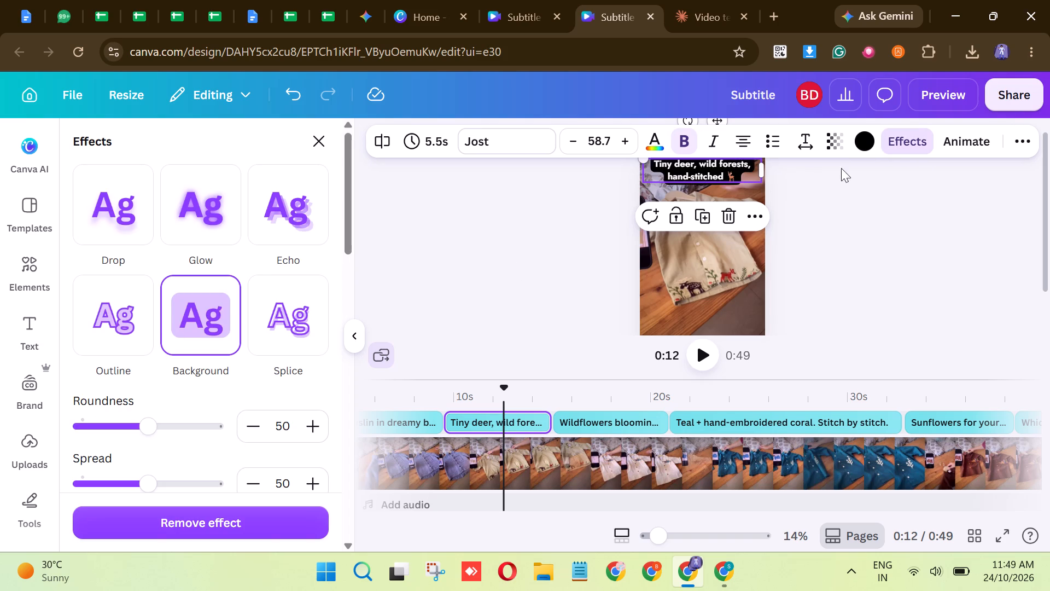
pyautogui.click(873, 138)
pyautogui.click(177, 262)
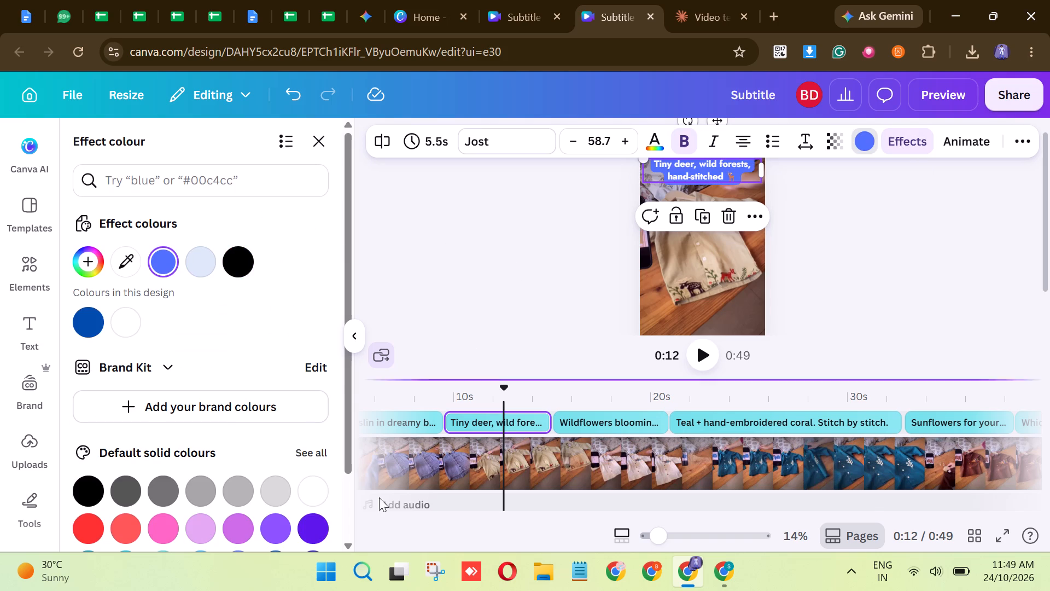
# Give the "Soft muslin in dreamy blue" caption a Background effect in vivid blue #5170ff.
pyautogui.click(405, 447)
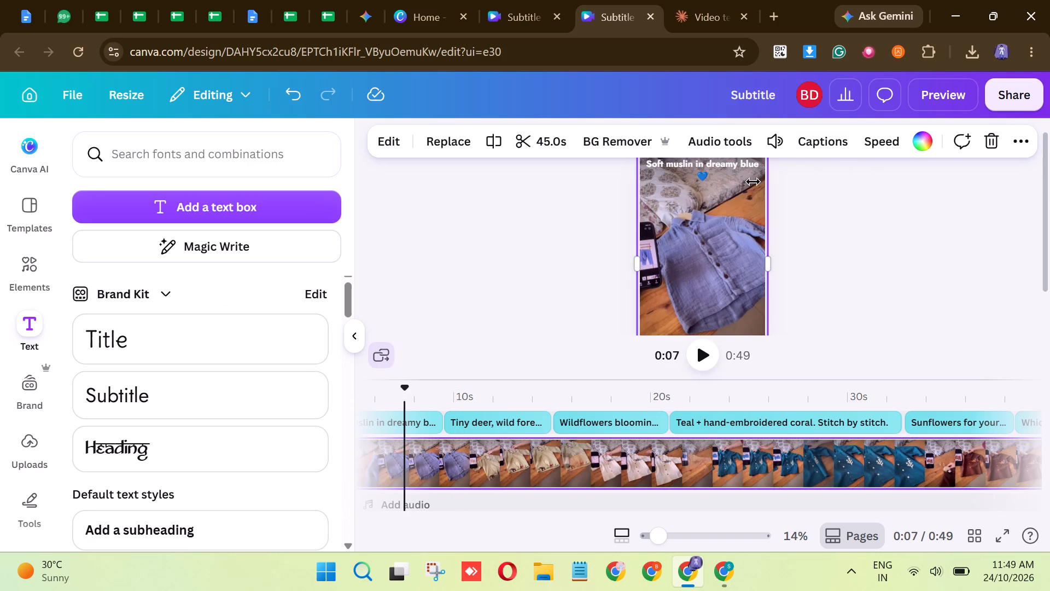
pyautogui.click(704, 159)
pyautogui.click(901, 139)
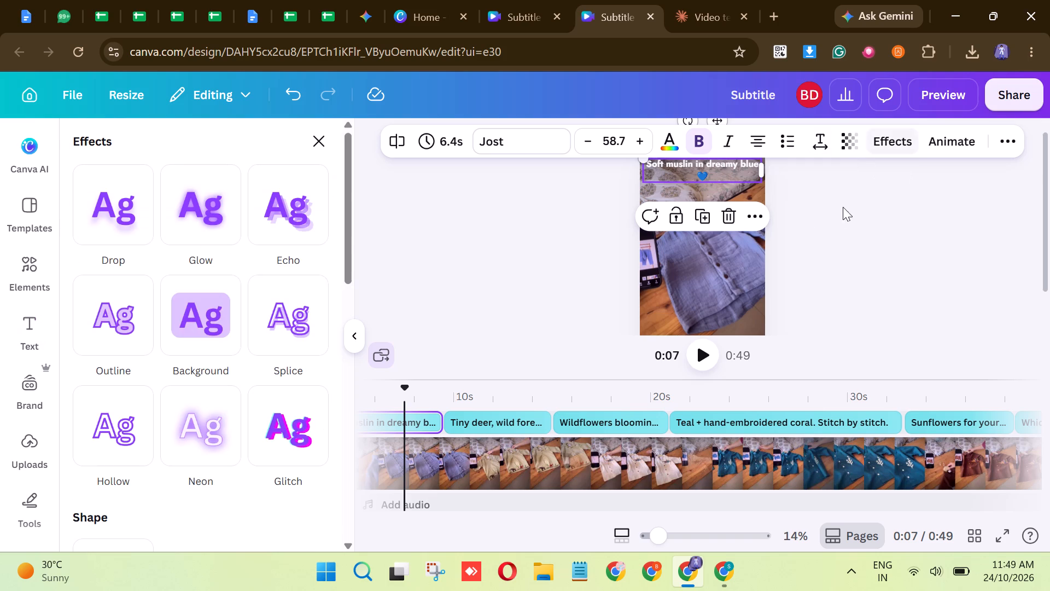
pyautogui.click(213, 314)
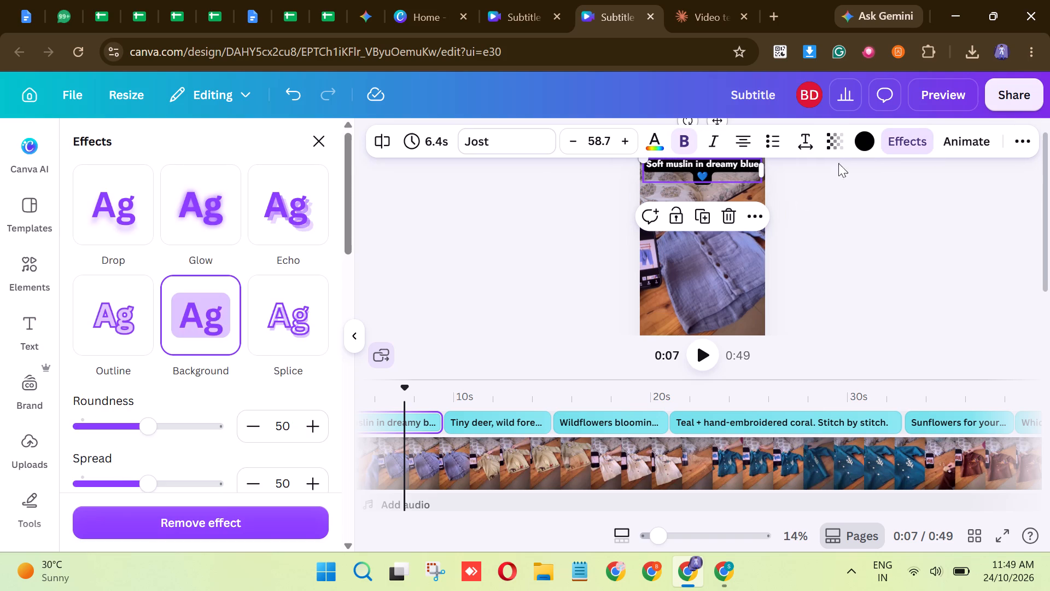
pyautogui.click(865, 144)
pyautogui.click(160, 269)
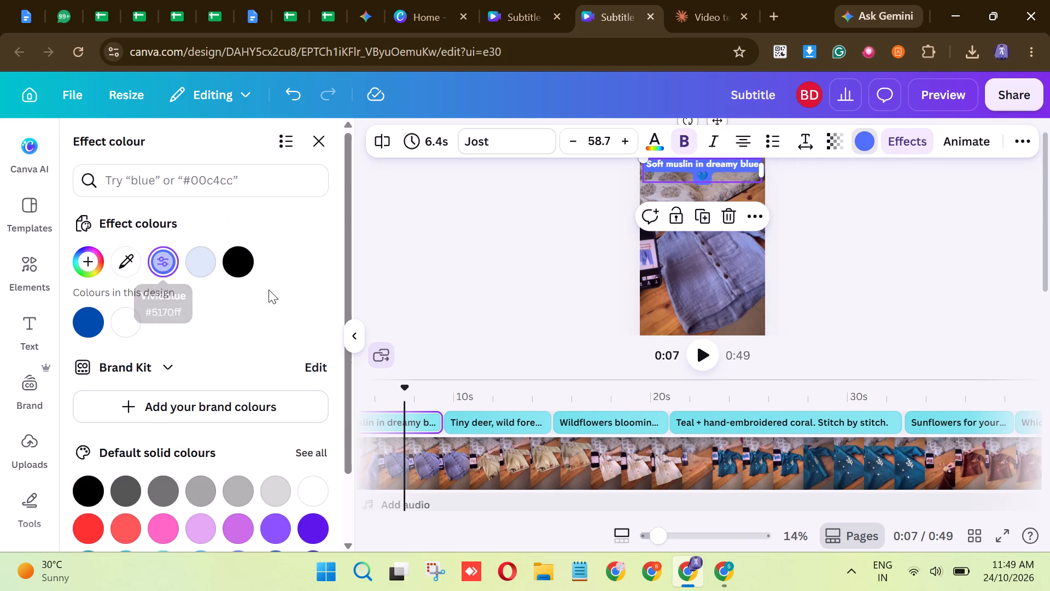
pyautogui.hscroll(1, 556, 296)
pyautogui.click(556, 310)
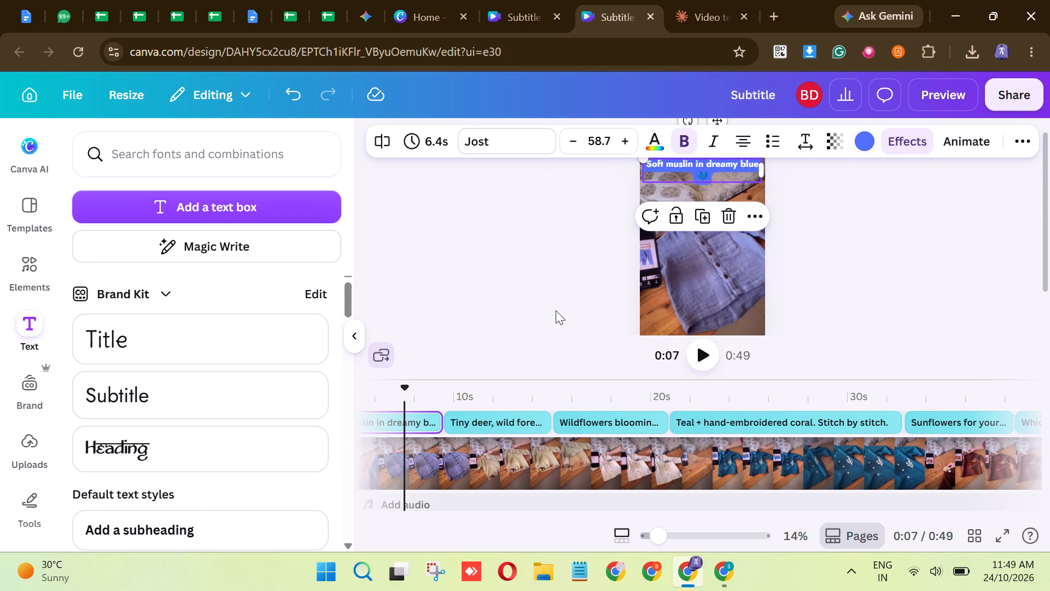
# Give the opening "Little shirts. Big stories." caption a Background effect in vivid blue #5170ff.
pyautogui.hscroll(3, 556, 310)
pyautogui.hscroll(3, 488, 405)
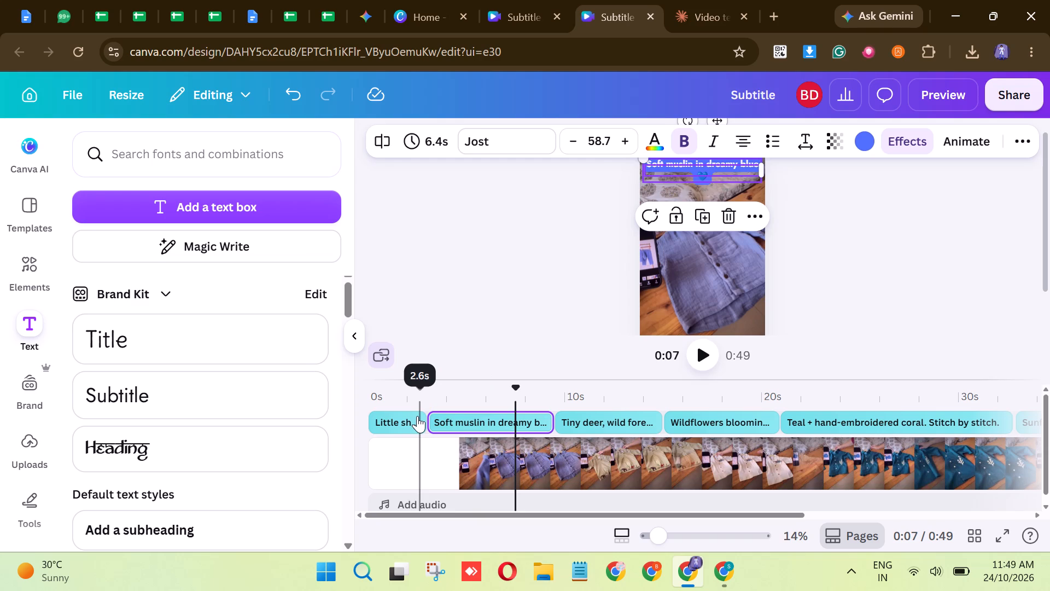
pyautogui.click(417, 416)
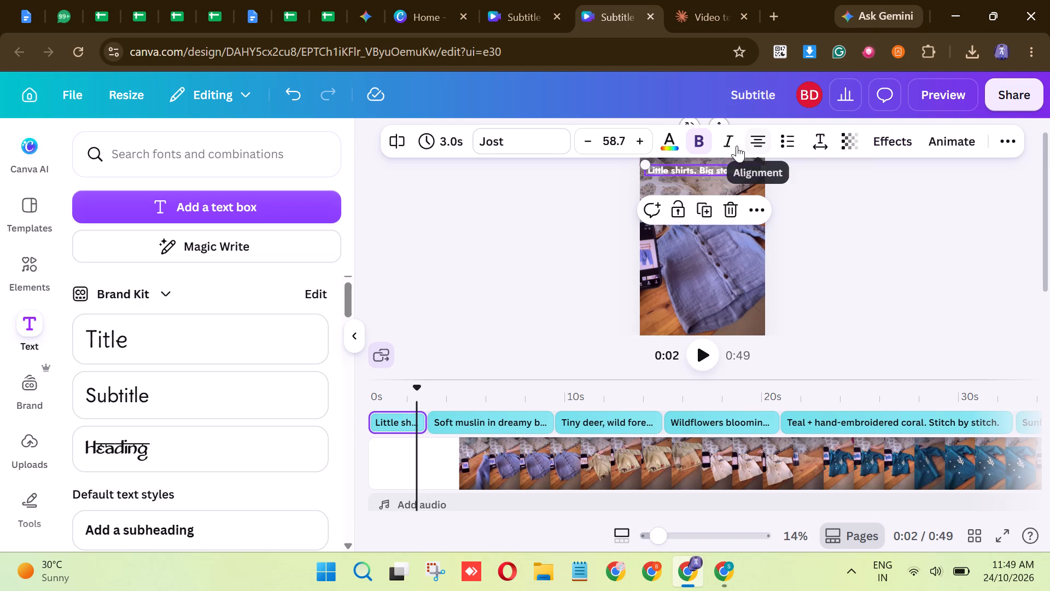
pyautogui.click(884, 137)
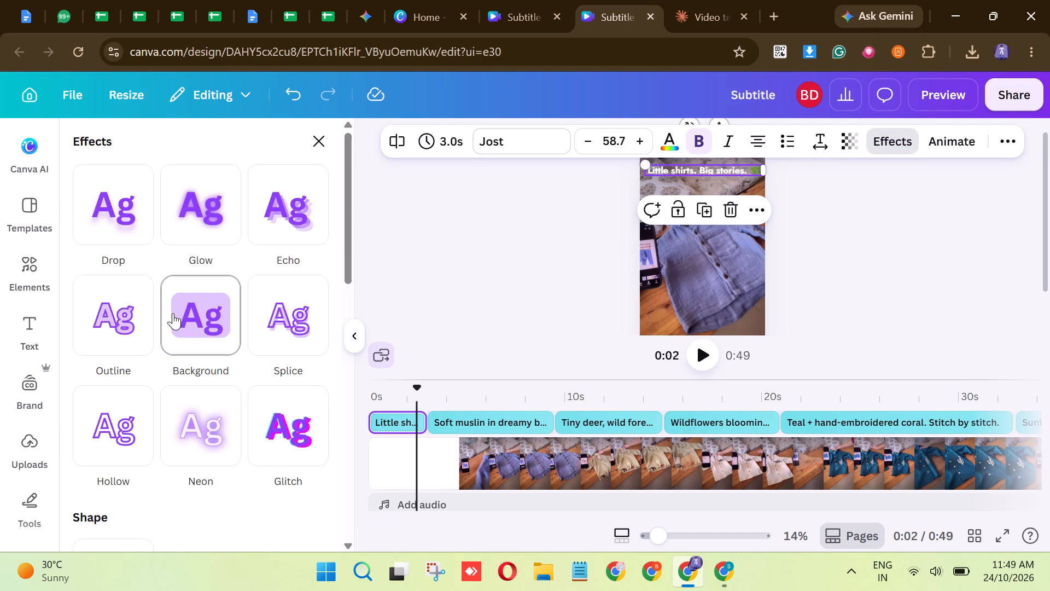
pyautogui.click(173, 313)
pyautogui.click(873, 134)
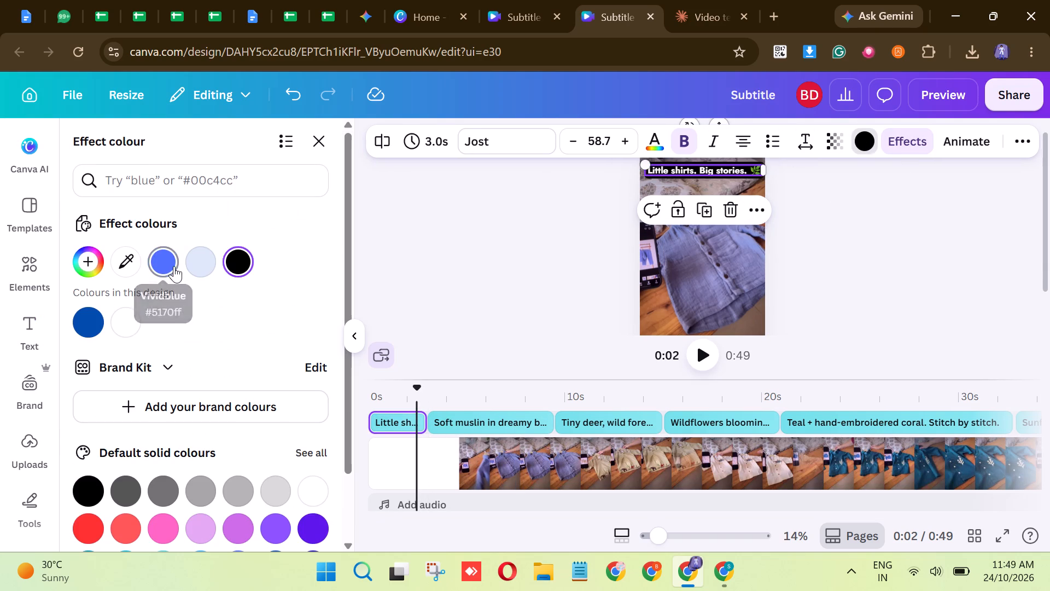
pyautogui.click(174, 266)
pyautogui.click(1049, 251)
pyautogui.click(973, 257)
pyautogui.click(947, 245)
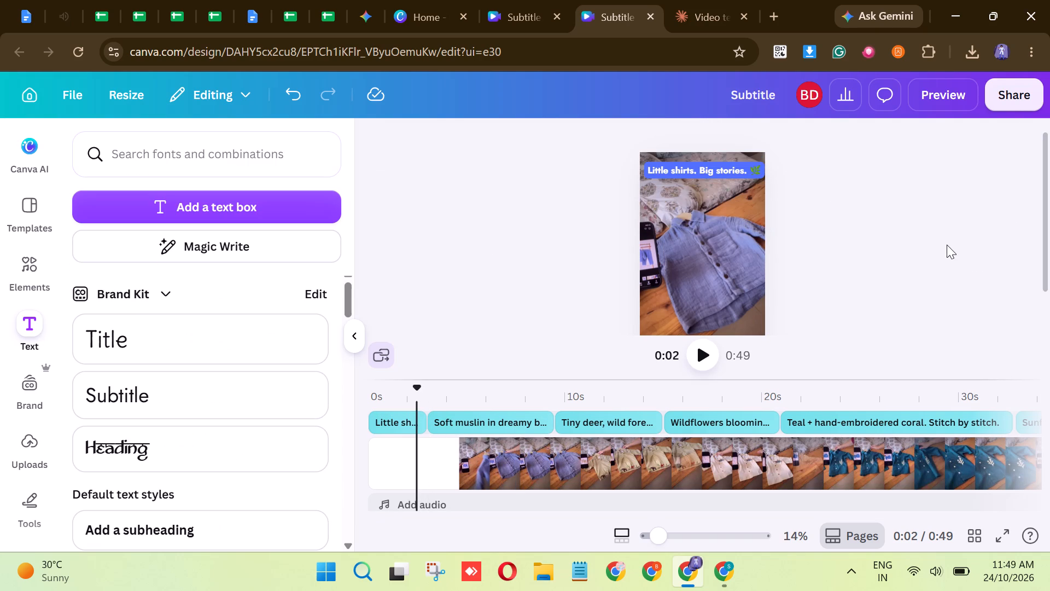
# Preview the kids' shirts Reel, skipping through to the closing "Which one is your favourite?" collage to check the caption styling.
pyautogui.click(928, 90)
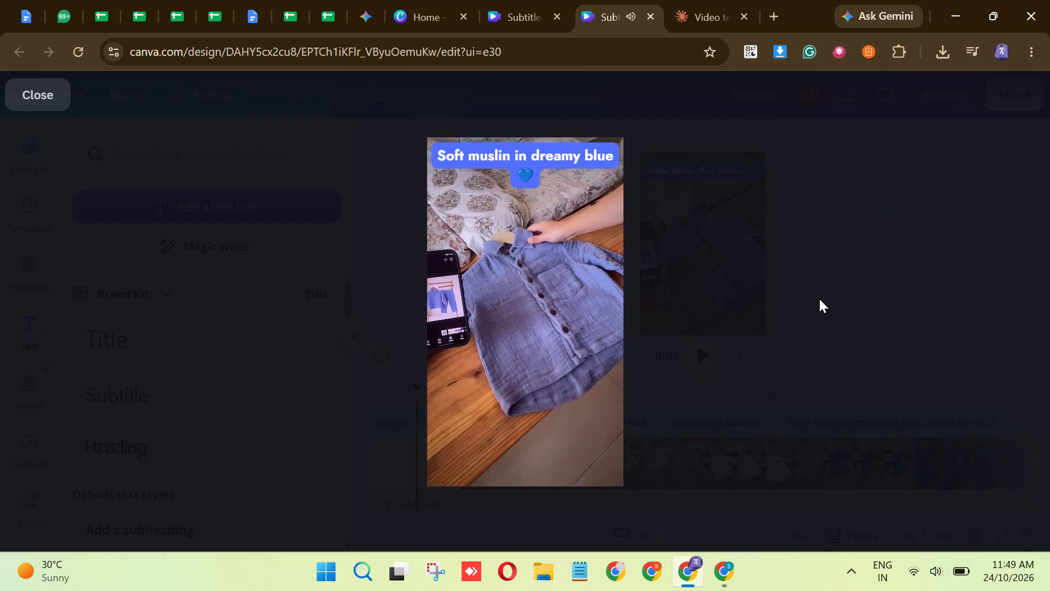
pyautogui.click(472, 461)
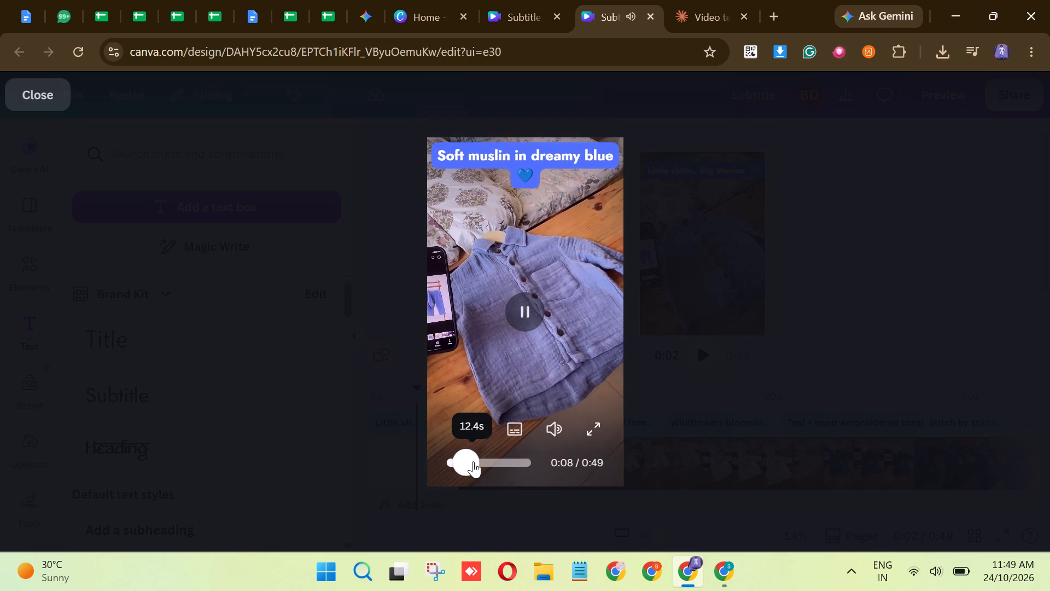
pyautogui.click(484, 460)
pyautogui.click(498, 456)
pyautogui.click(506, 455)
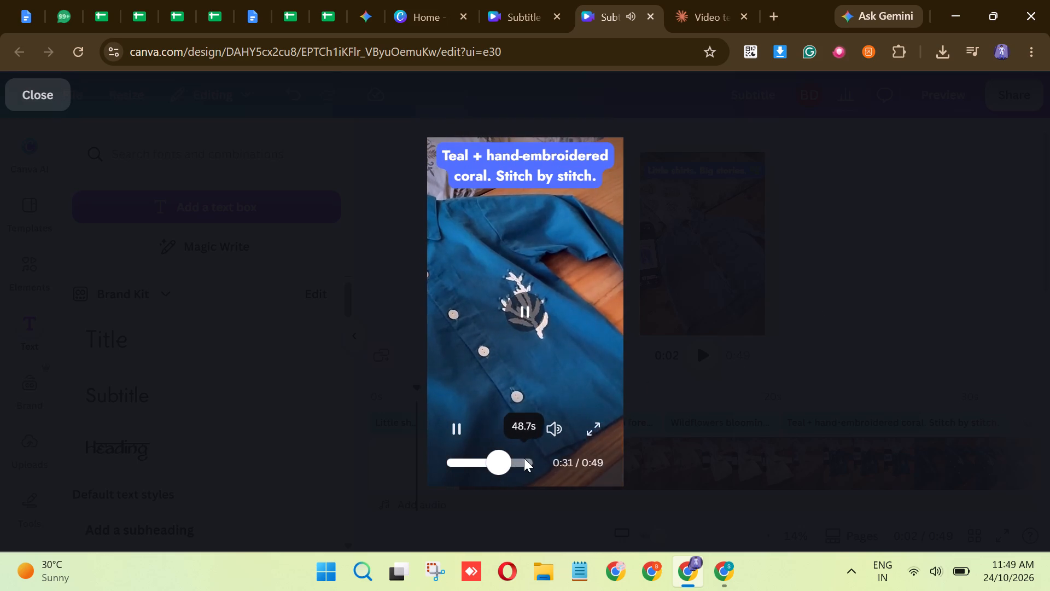
pyautogui.click(524, 458)
pyautogui.click(515, 462)
pyautogui.click(525, 361)
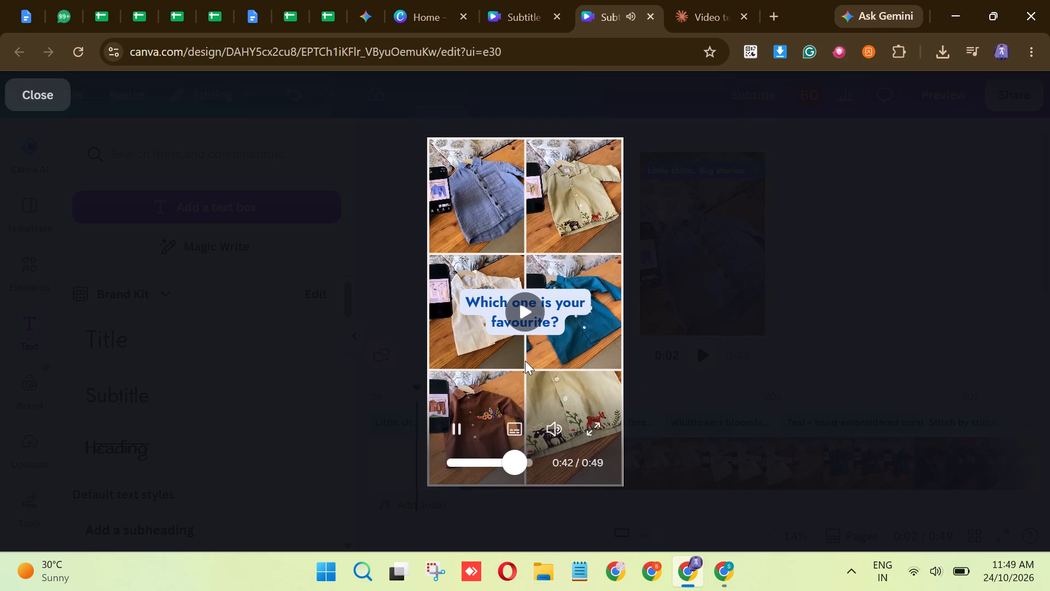
pyautogui.click(507, 455)
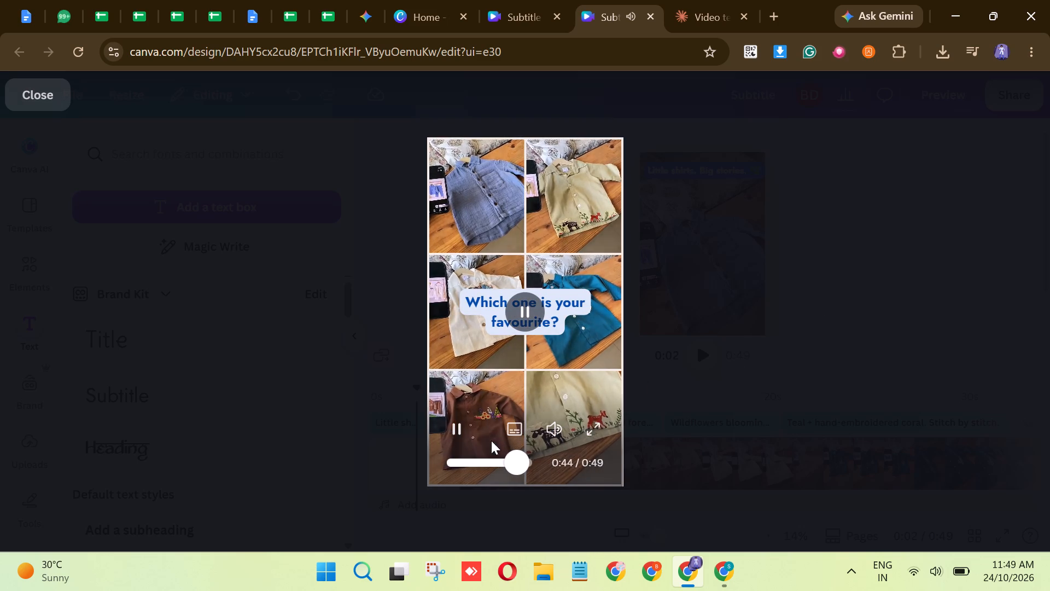
pyautogui.click(494, 461)
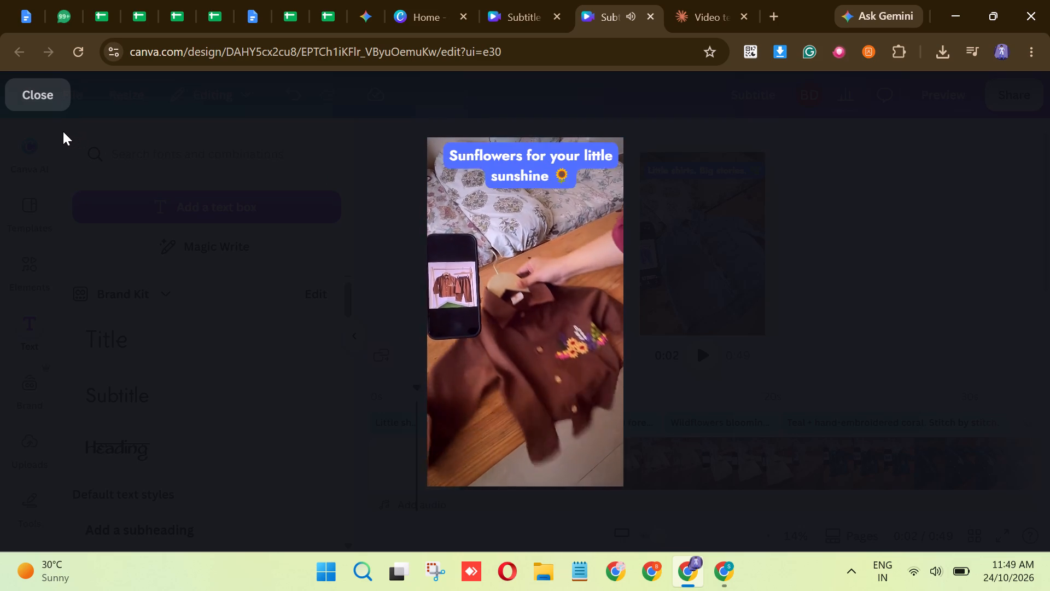
pyautogui.click(42, 93)
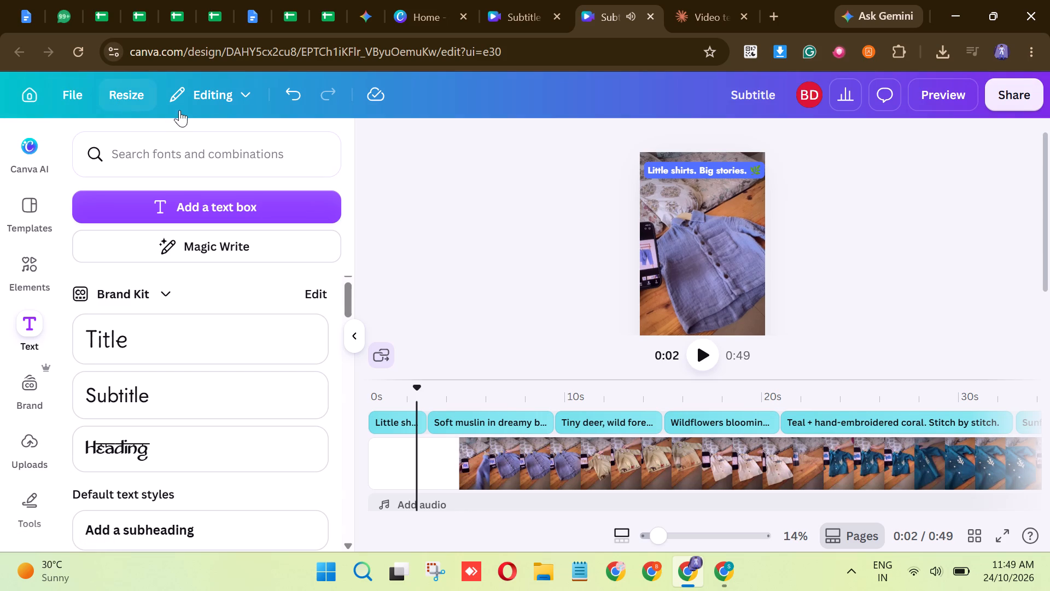
pyautogui.click(517, 0)
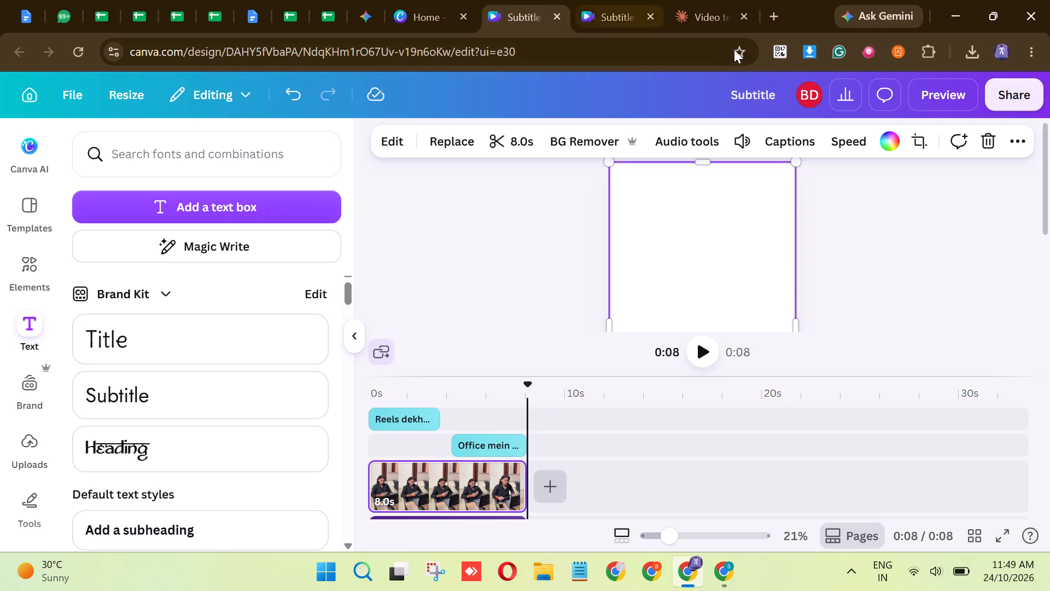
pyautogui.click(1007, 90)
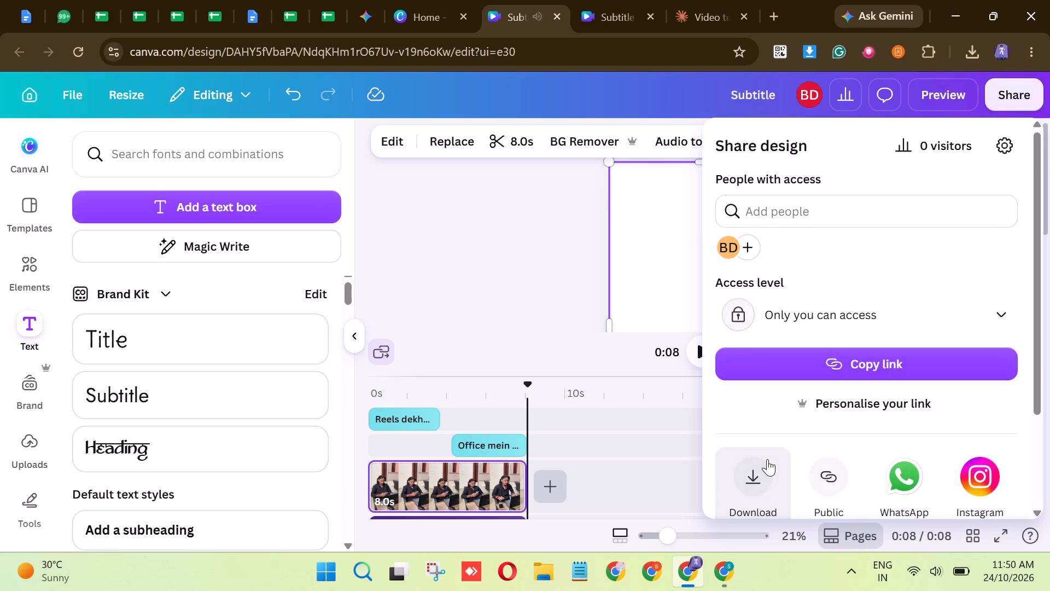
pyautogui.click(981, 270)
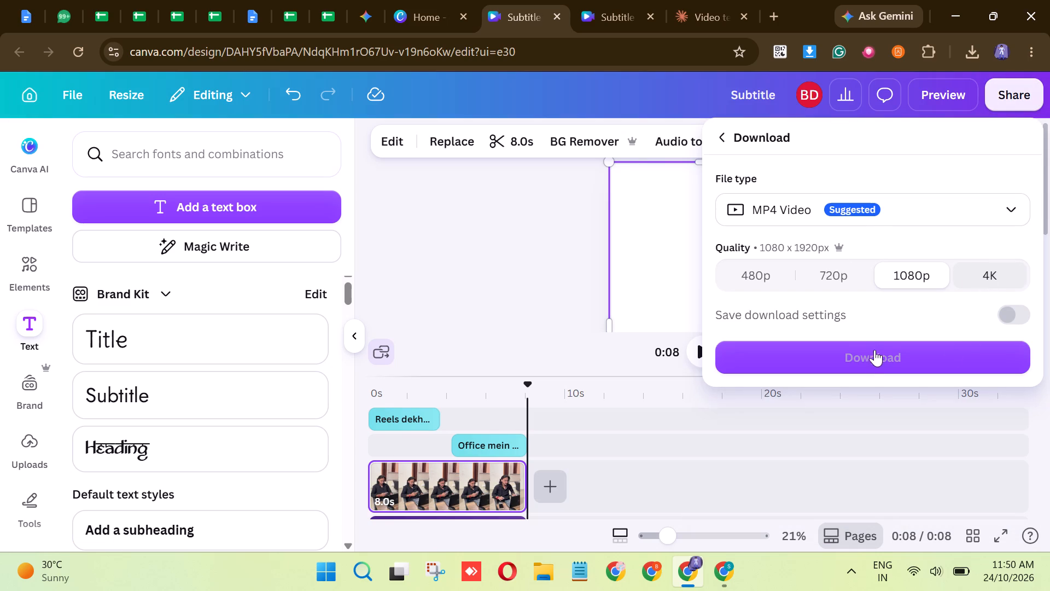
pyautogui.click(868, 361)
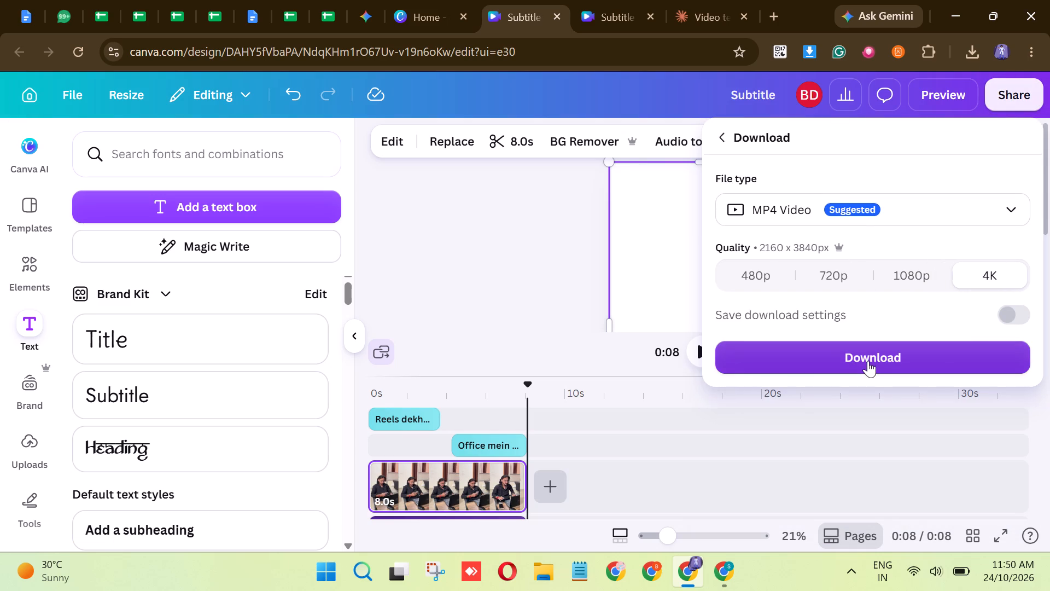
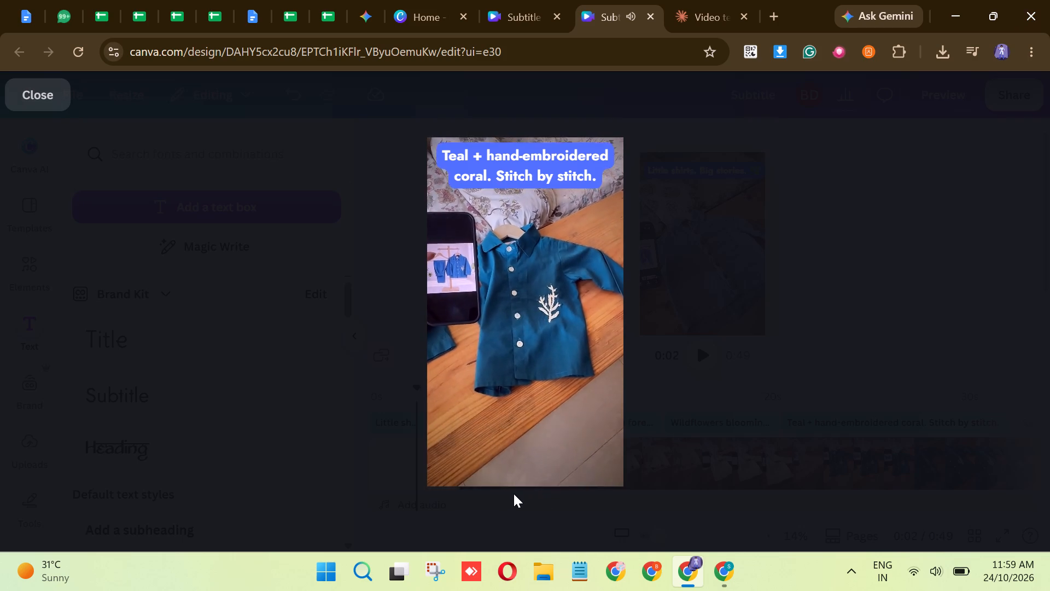
# Replay the kids' shirts Reel preview from the opening caption through the teal shirt caption, then close the preview.
pyautogui.moveTo(490, 466); pyautogui.dragTo(357, 467)
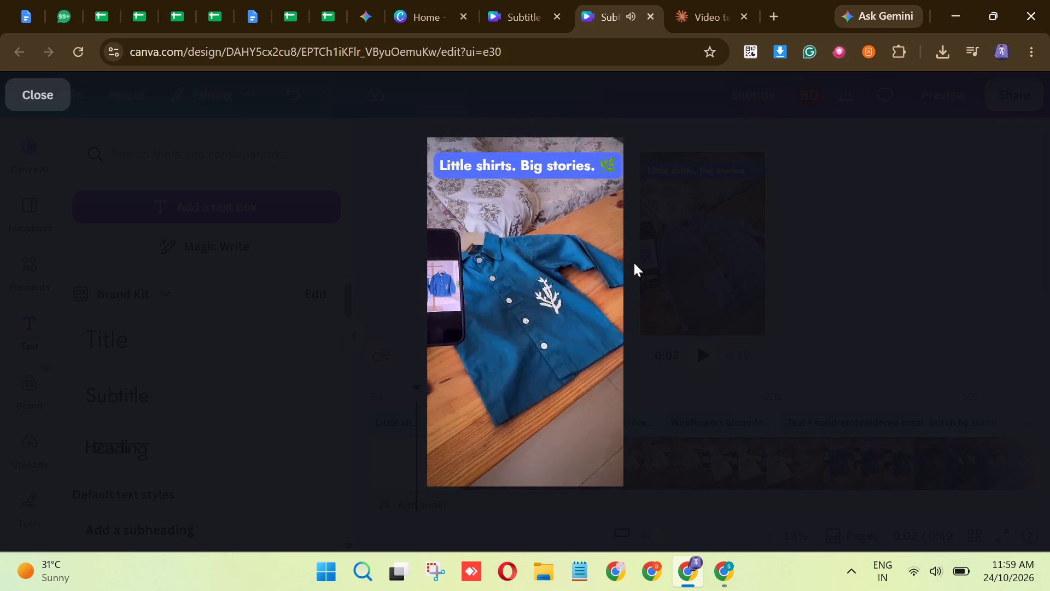
pyautogui.moveTo(453, 465); pyautogui.dragTo(413, 474)
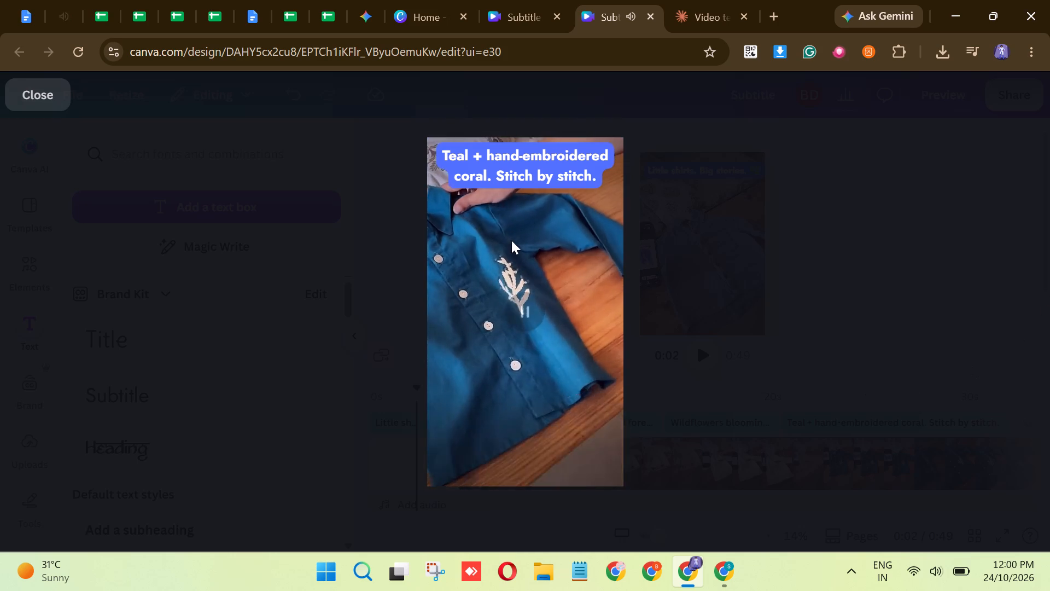
pyautogui.click(11, 96)
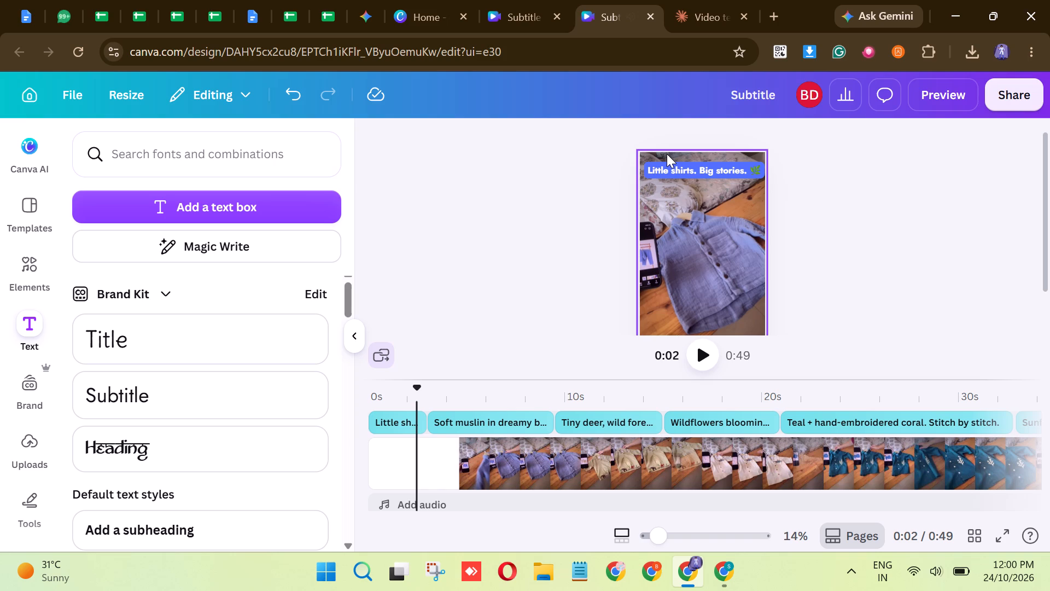
# Reduce the opening "Little shirts. Big stories." caption to font size 50.7.
pyautogui.click(715, 172)
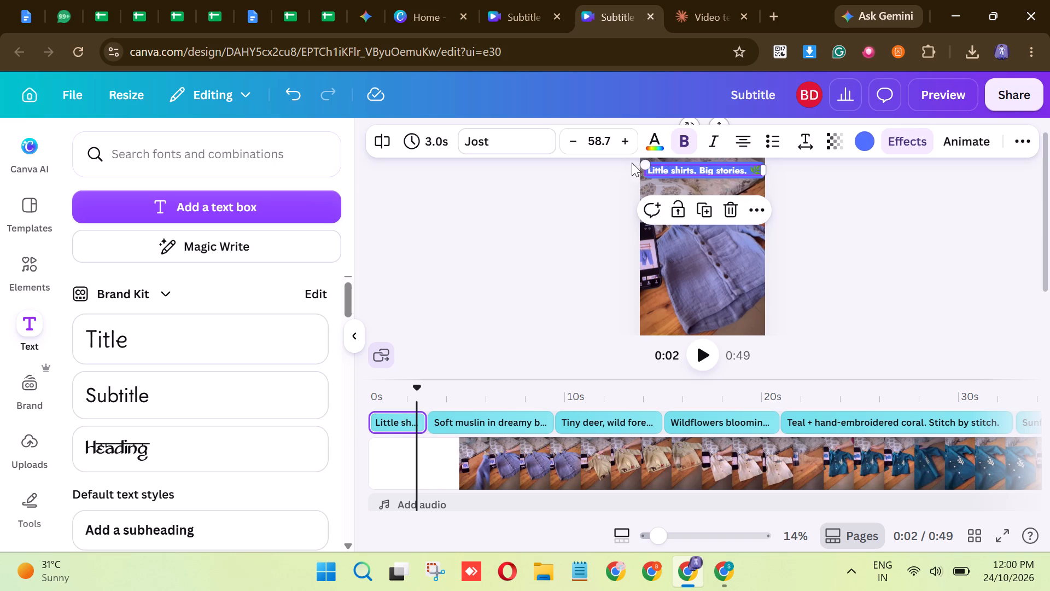
pyautogui.tripleClick(576, 140)
pyautogui.tripleClick(576, 140)
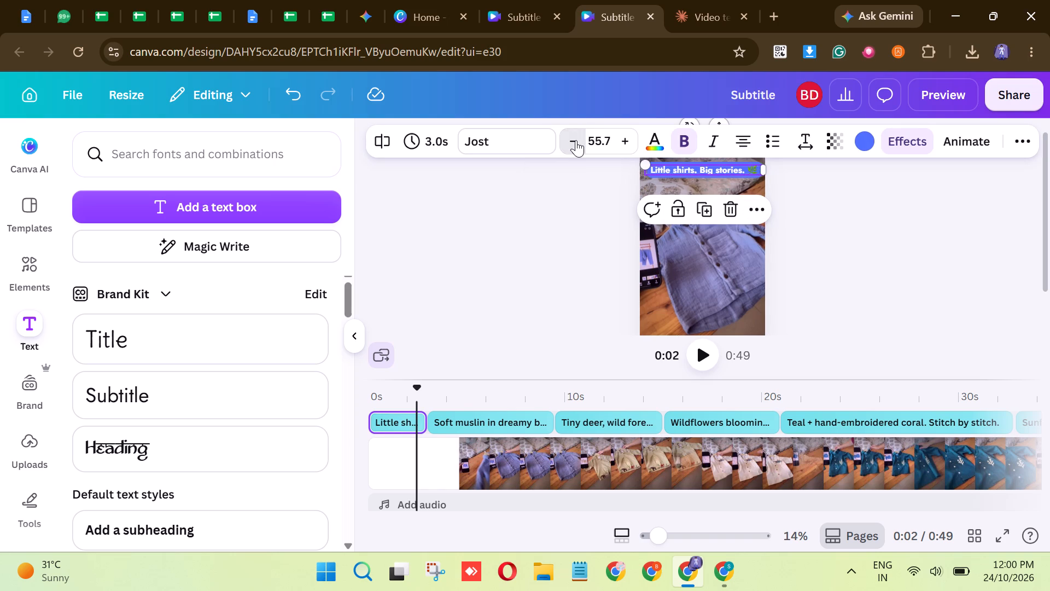
pyautogui.click(576, 140)
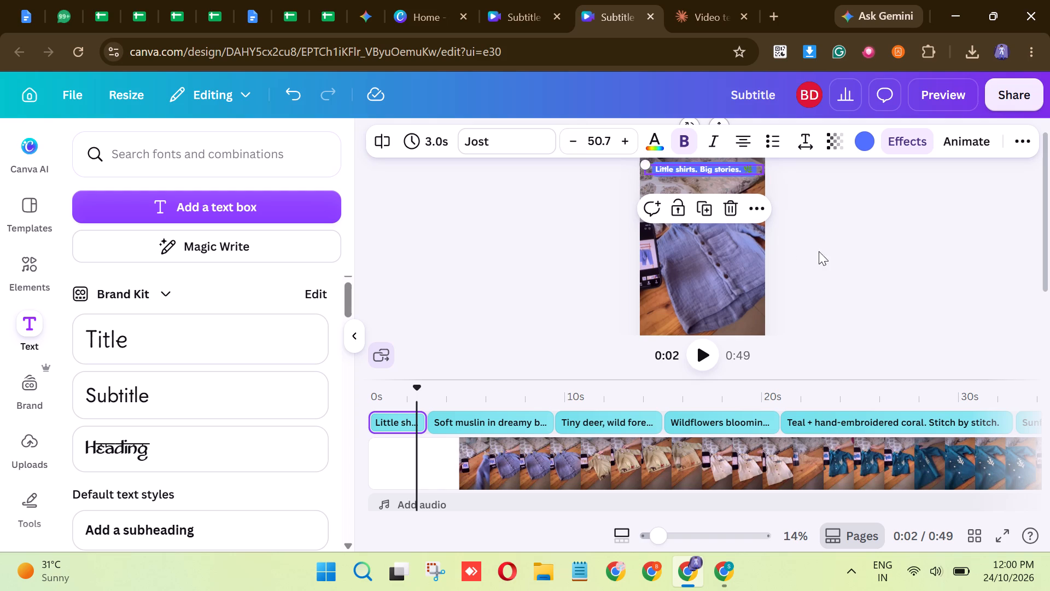
pyautogui.click(874, 245)
# Move the "Little shirts. Big stories." caption slightly lower, away from the top edge of the video.
pyautogui.moveTo(699, 168); pyautogui.dragTo(700, 177)
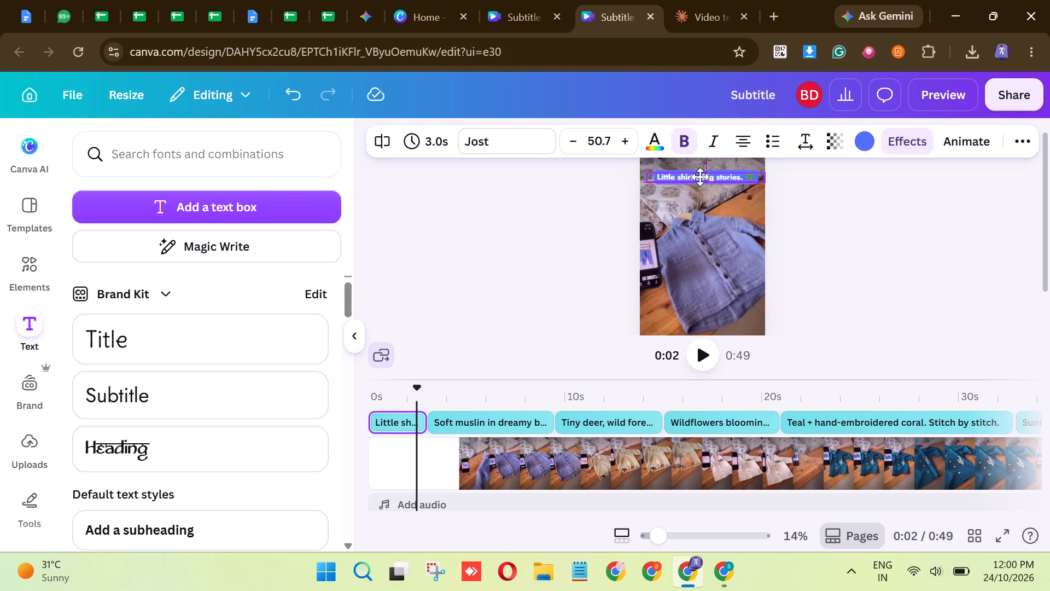
pyautogui.moveTo(700, 177); pyautogui.dragTo(697, 179)
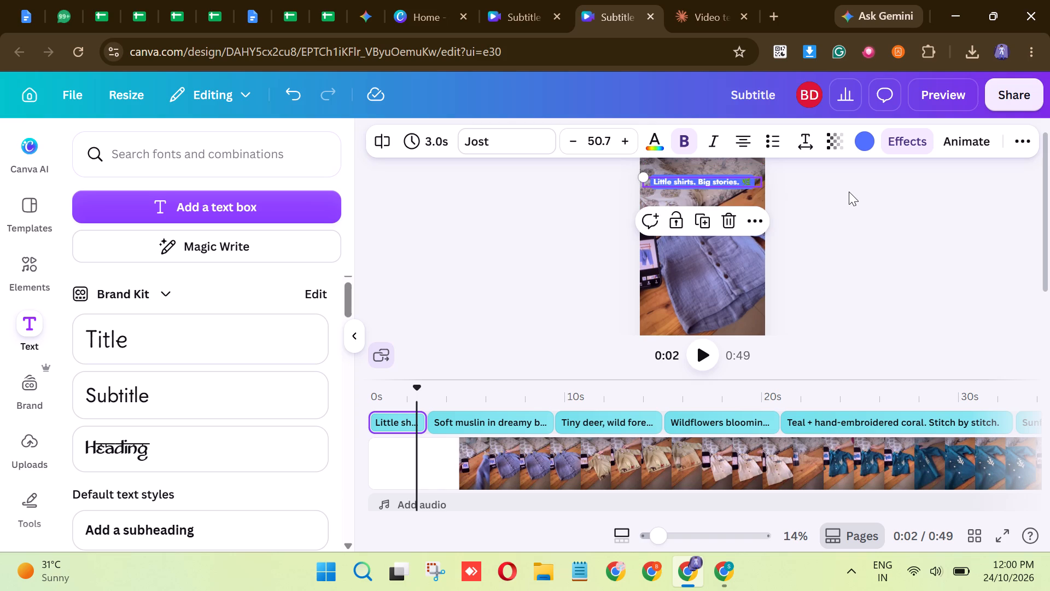
pyautogui.click(849, 192)
# Move the "Soft muslin in dreamy blue" caption down to the height of the opening caption and compare their positions.
pyautogui.click(509, 451)
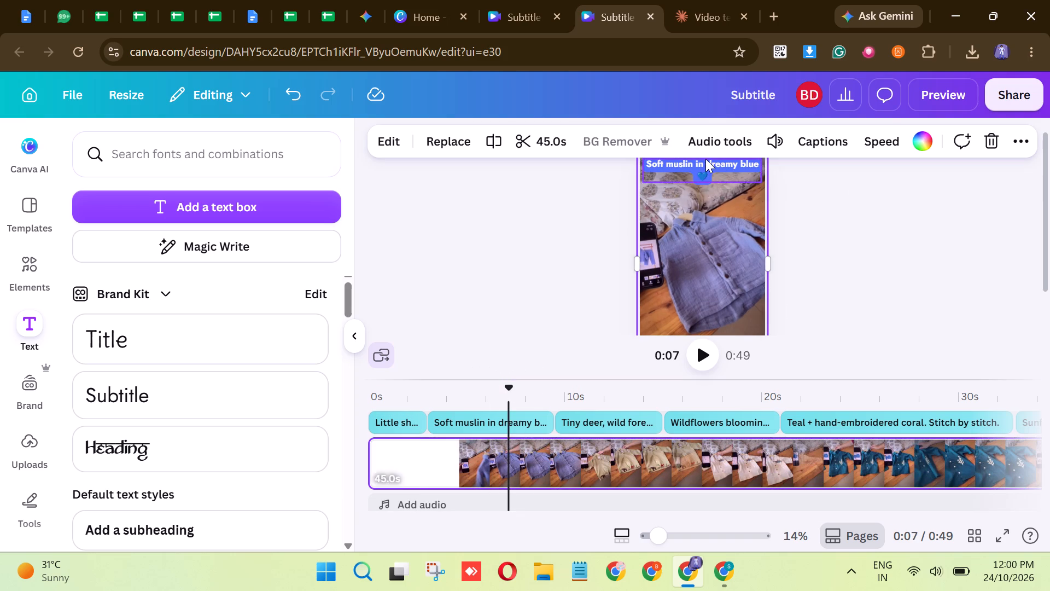
pyautogui.moveTo(705, 159); pyautogui.dragTo(708, 174)
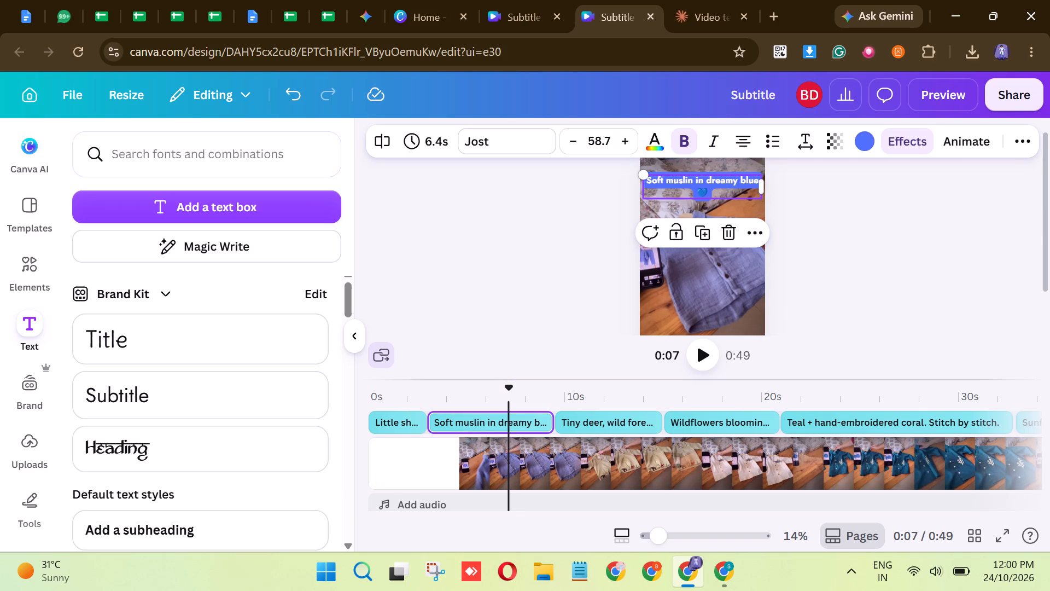
pyautogui.click(395, 456)
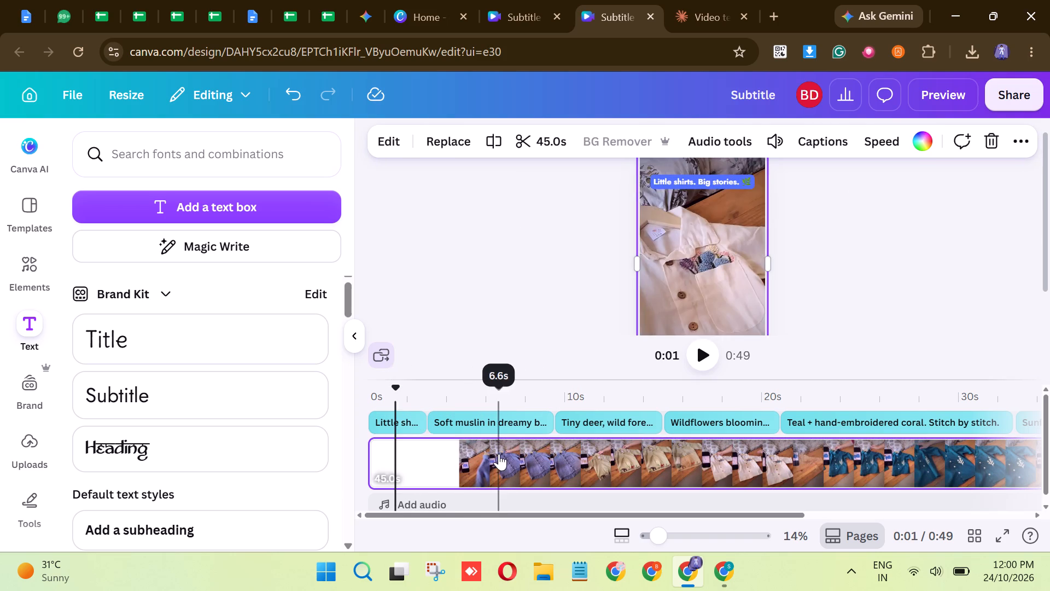
pyautogui.click(499, 454)
pyautogui.click(401, 437)
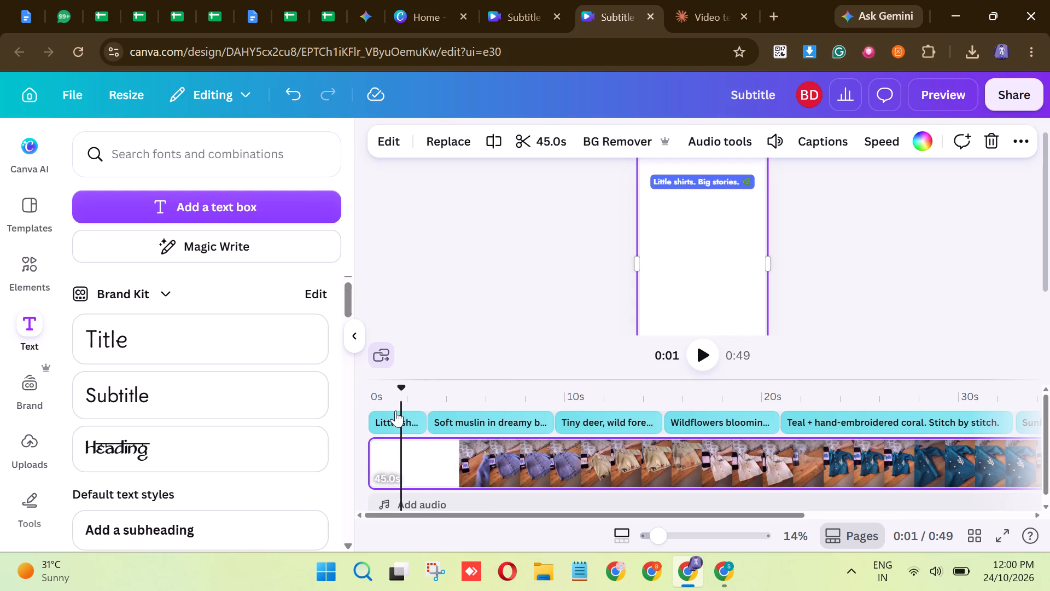
pyautogui.click(395, 410)
# Reduce the "Soft muslin in dreamy blue" caption to font size 50.7.
pyautogui.click(506, 465)
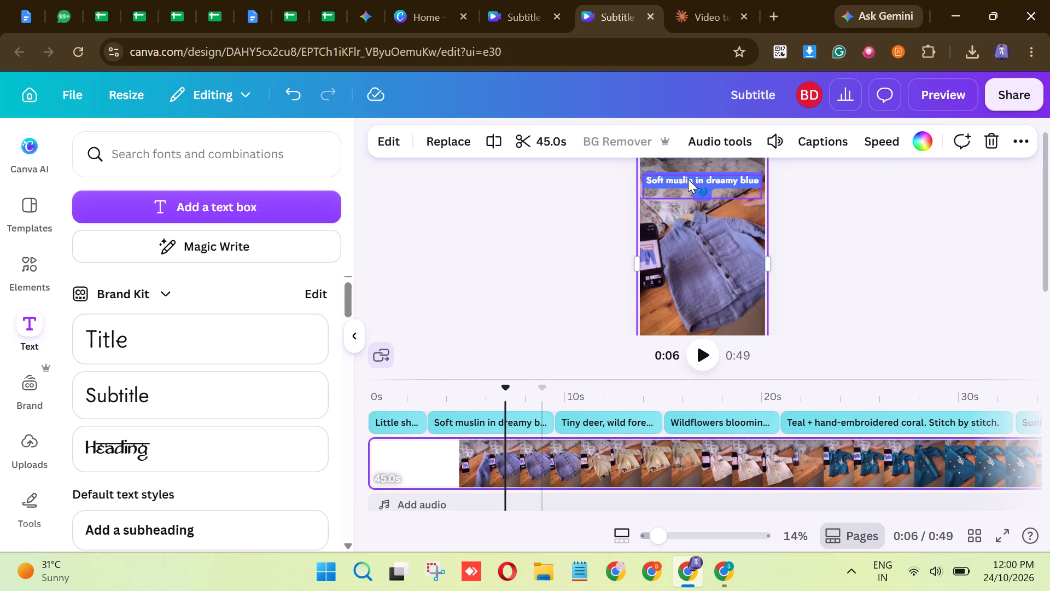
pyautogui.click(689, 192)
pyautogui.tripleClick(576, 140)
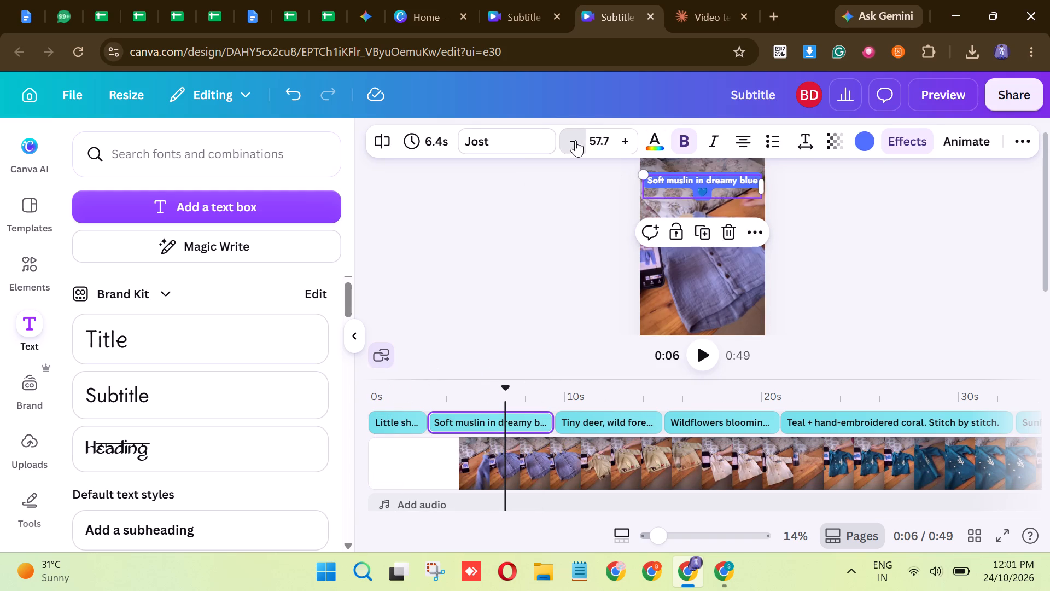
pyautogui.tripleClick(575, 140)
pyautogui.tripleClick(575, 140)
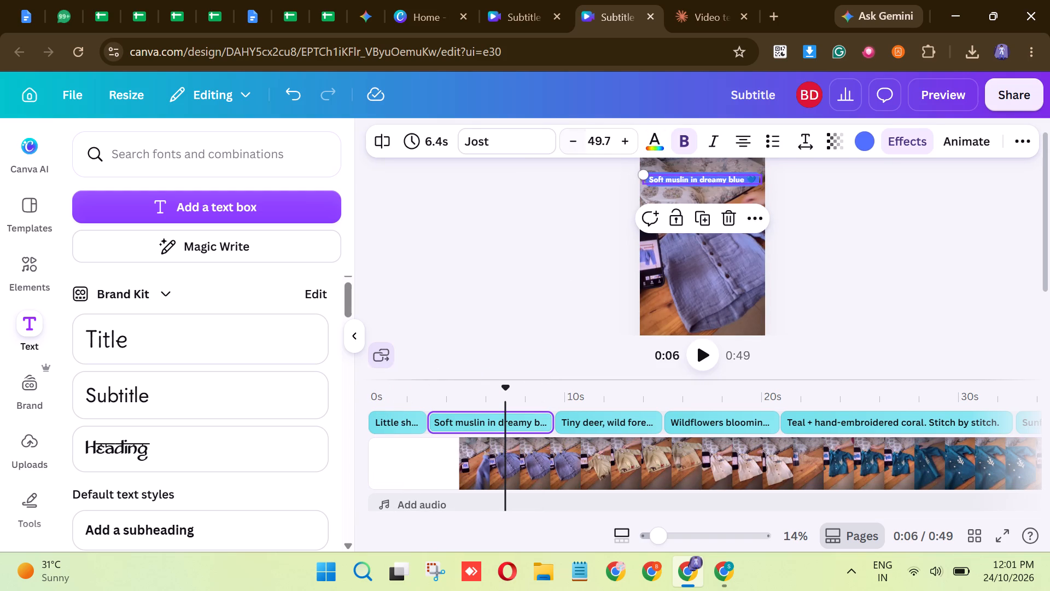
pyautogui.click(626, 135)
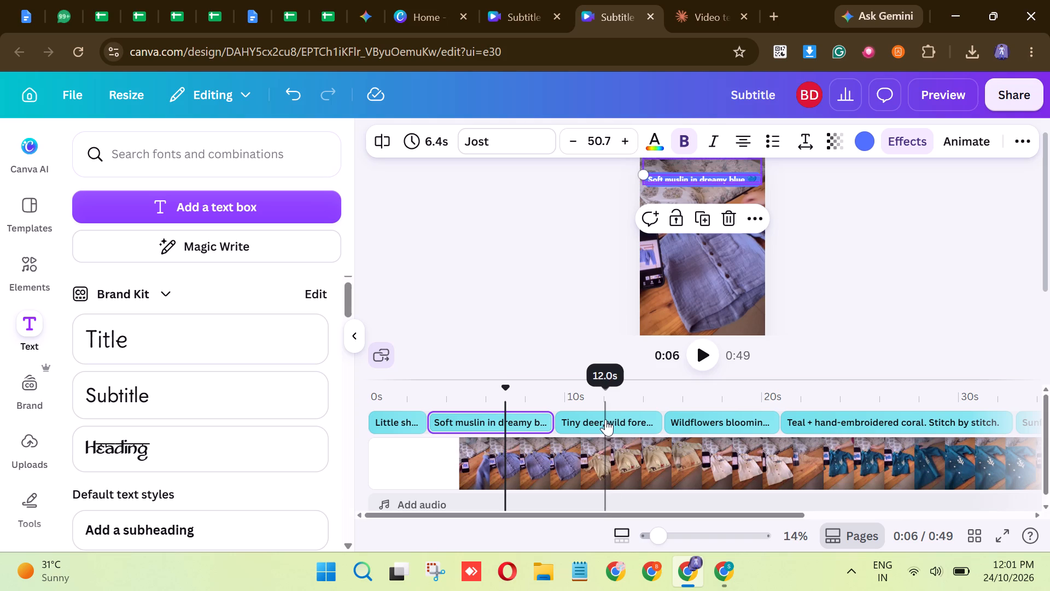
# Reduce the "Tiny deer, wild forests, hand-stitched" caption to font size 50.7.
pyautogui.click(605, 419)
pyautogui.tripleClick(573, 143)
pyautogui.tripleClick(573, 143)
pyautogui.doubleClick(573, 143)
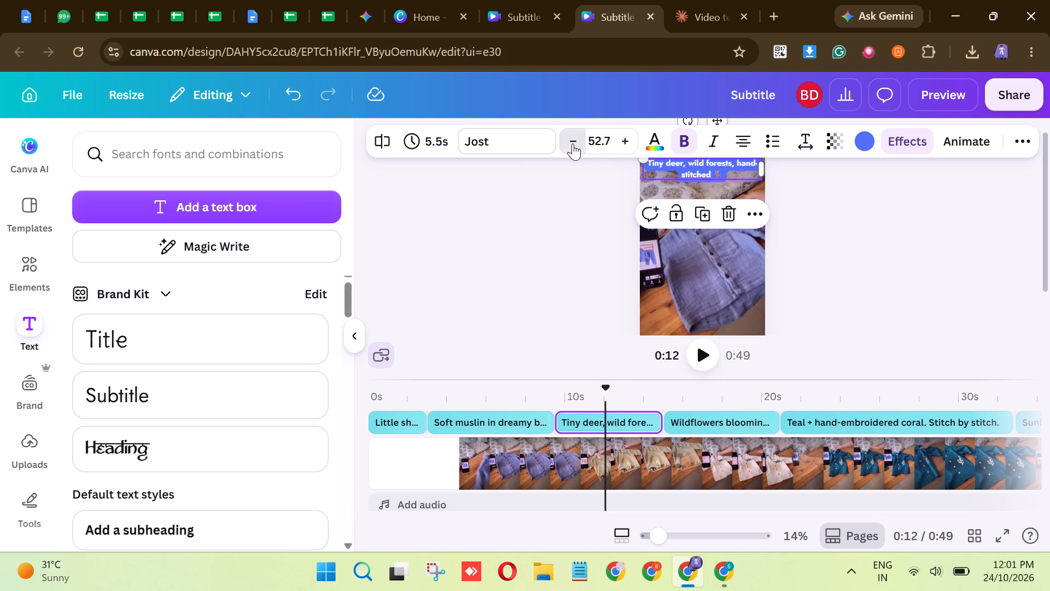
# Reduce the "Wildflowers blooming right on the pocket" caption to font size 50.7.
pyautogui.click(714, 420)
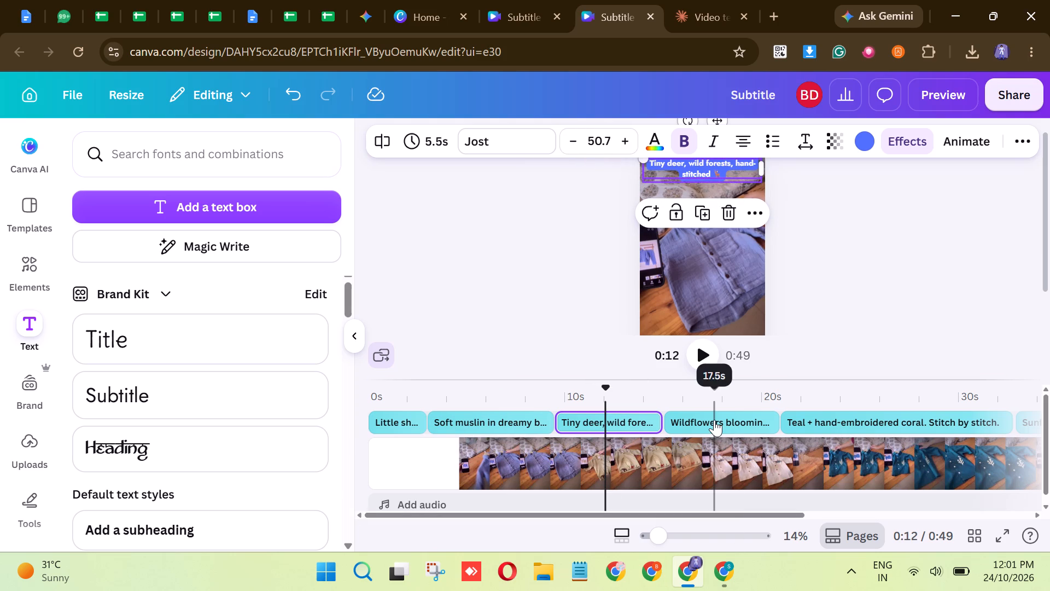
pyautogui.tripleClick(569, 134)
pyautogui.tripleClick(569, 134)
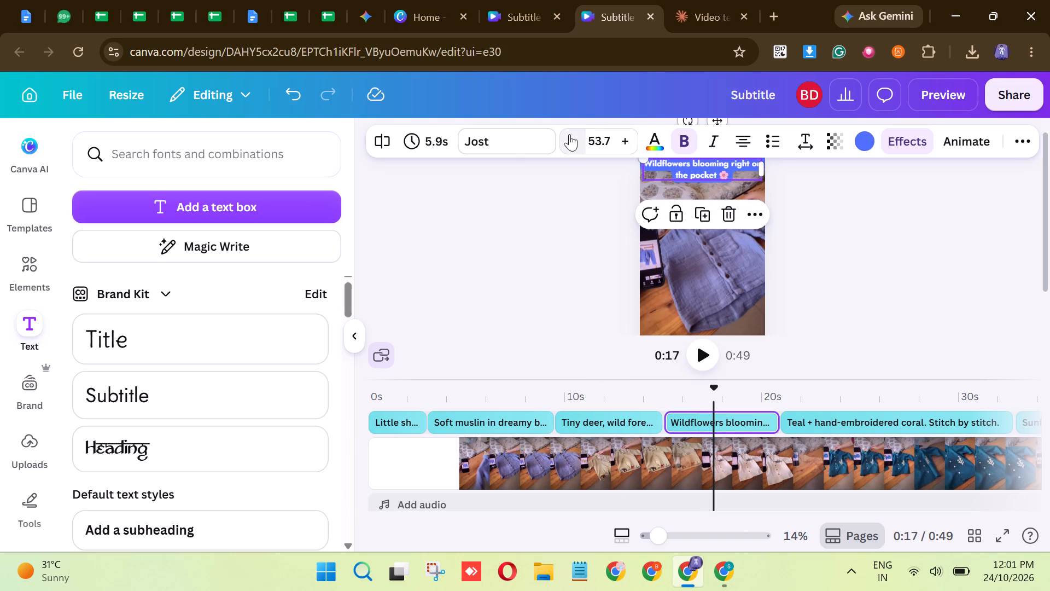
pyautogui.click(569, 134)
pyautogui.click(569, 134)
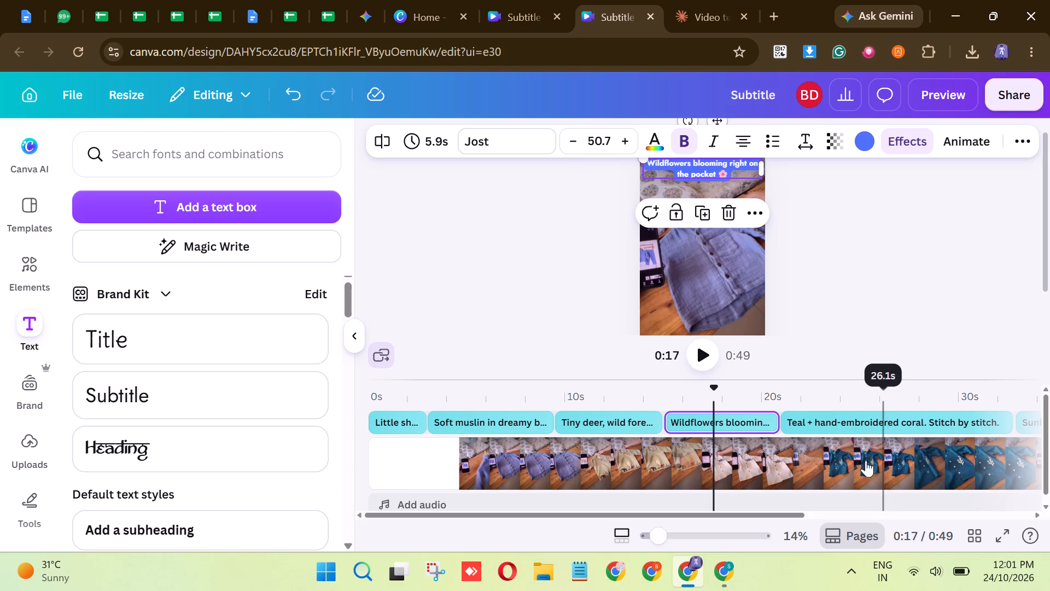
# Reduce the "Teal + hand-embroidered coral. Stitch by stitch." caption to font size 50.7.
pyautogui.click(850, 414)
pyautogui.tripleClick(575, 140)
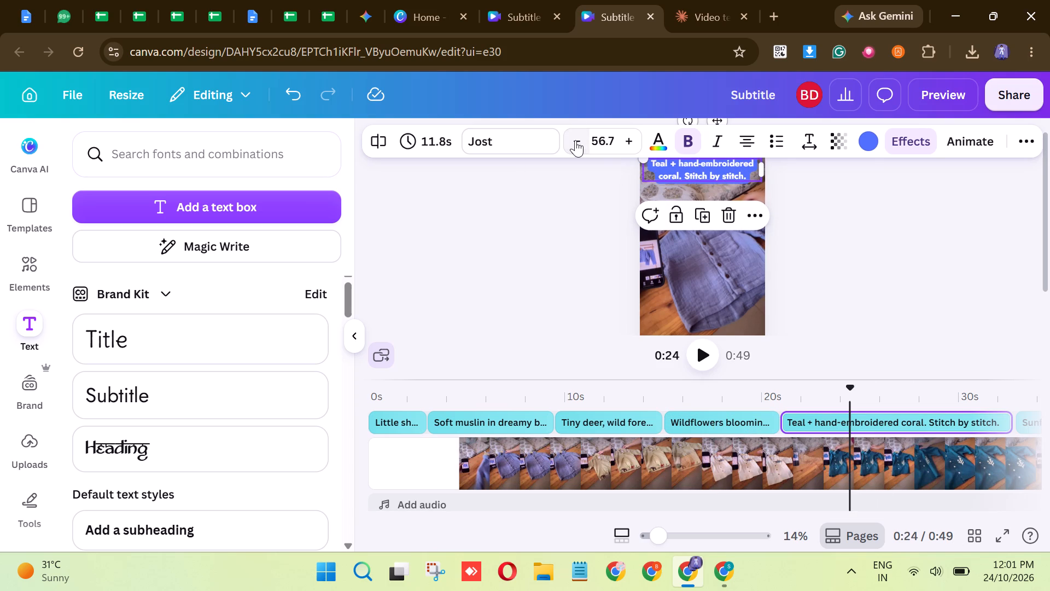
pyautogui.tripleClick(575, 140)
pyautogui.click(575, 140)
pyautogui.click(575, 140)
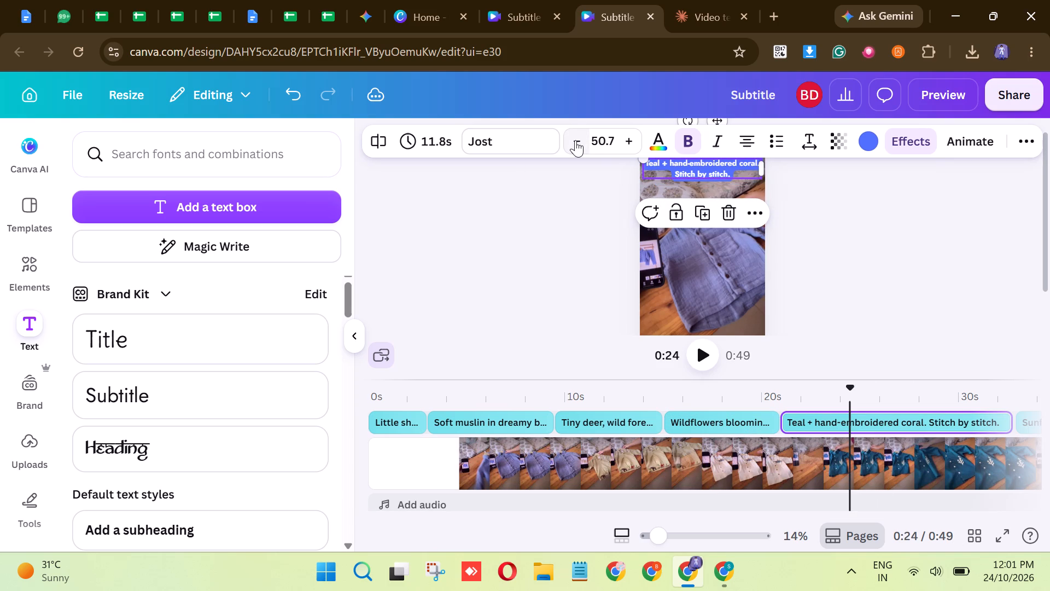
# Reduce the "Sunflowers for your little sunshine" caption to font size 50.7.
pyautogui.moveTo(847, 386); pyautogui.dragTo(945, 387)
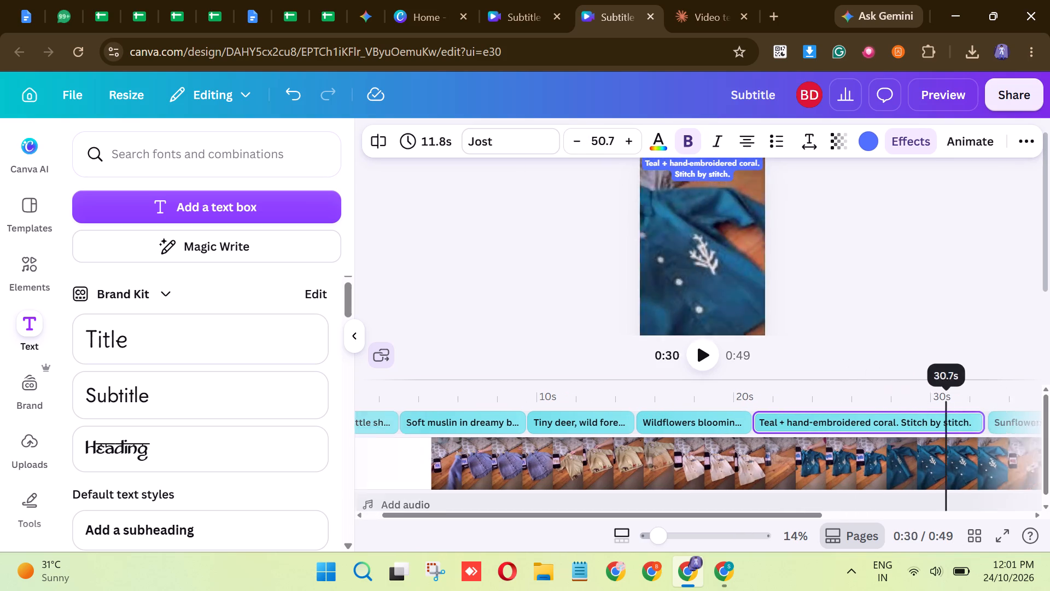
pyautogui.moveTo(945, 387); pyautogui.dragTo(974, 384)
pyautogui.click(733, 415)
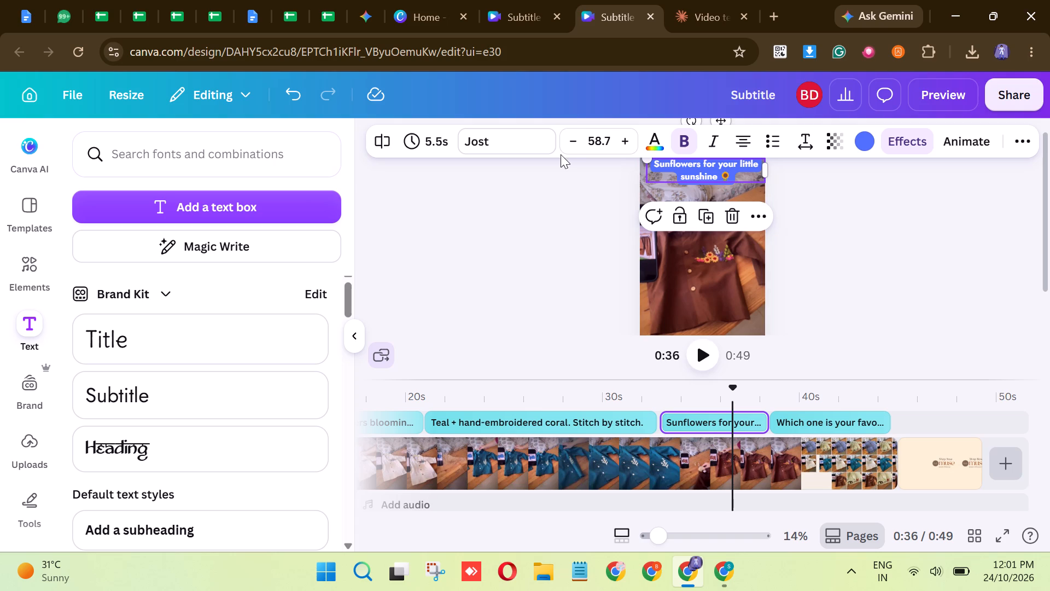
pyautogui.tripleClick(564, 142)
pyautogui.tripleClick(564, 142)
pyautogui.tripleClick(564, 142)
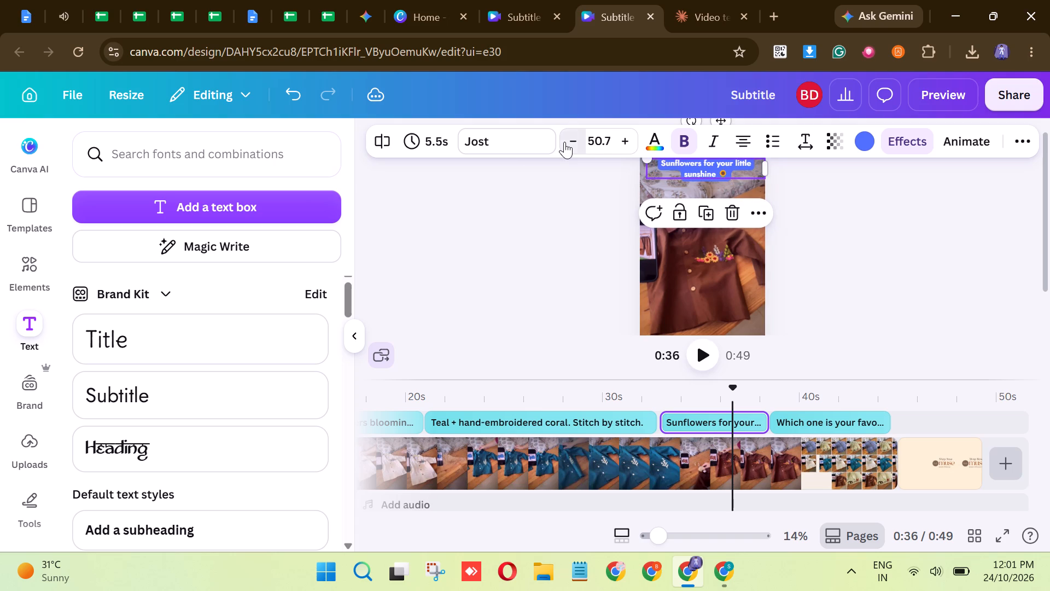
pyautogui.click(632, 141)
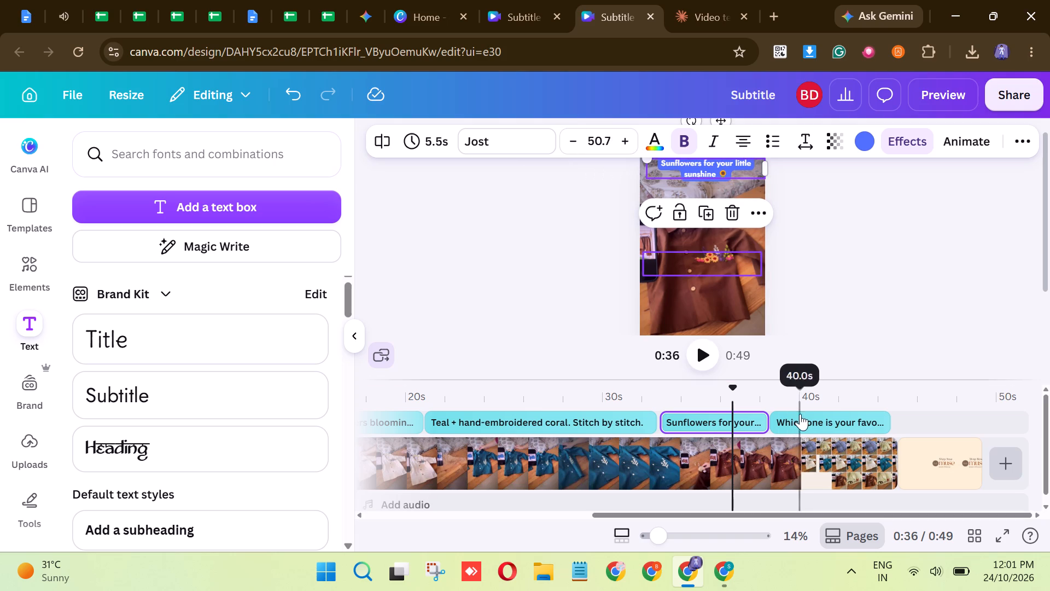
# Reduce the closing "Which one is your favourite?" caption to font size 50.7.
pyautogui.click(803, 418)
pyautogui.tripleClick(576, 143)
pyautogui.tripleClick(576, 143)
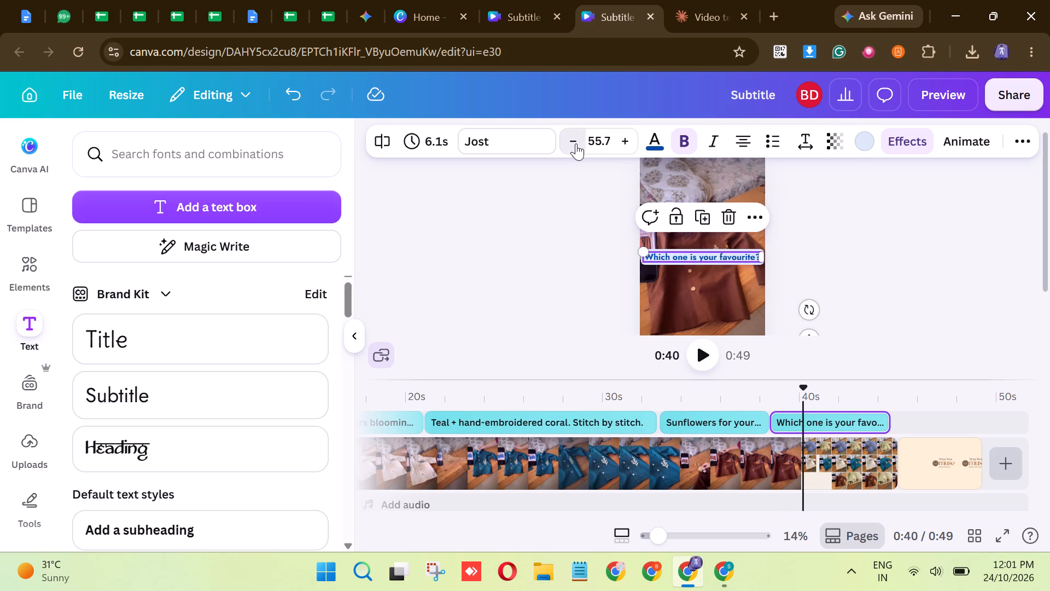
pyautogui.tripleClick(576, 143)
pyautogui.click(576, 143)
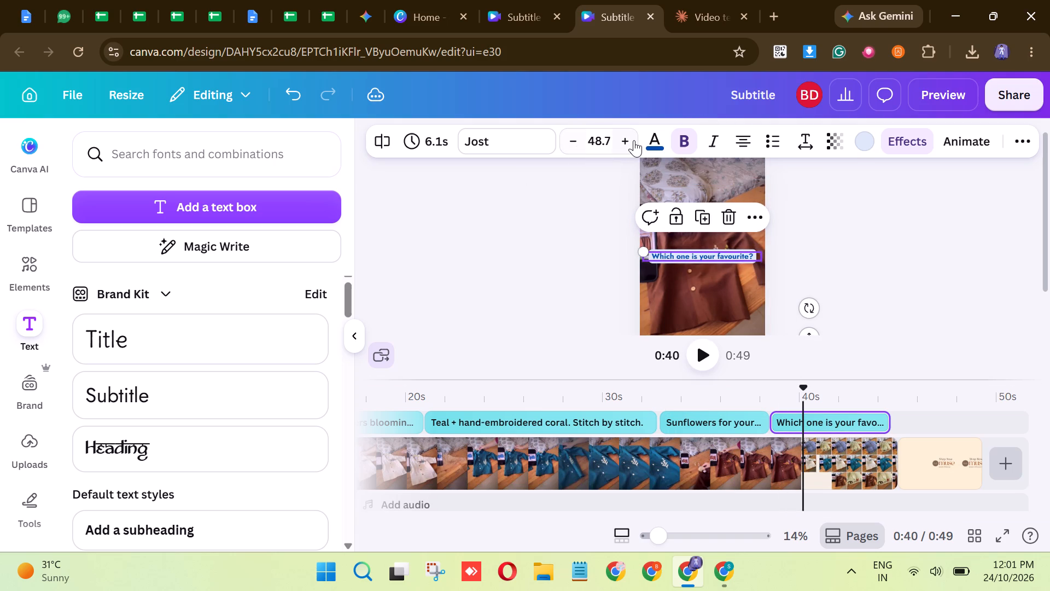
pyautogui.doubleClick(634, 140)
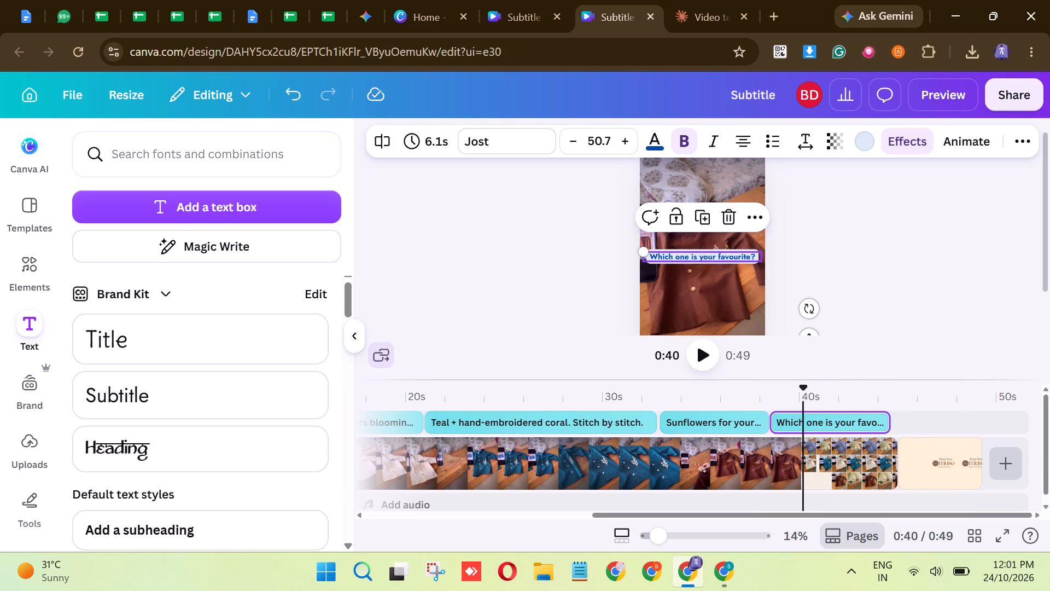
# Move the "Tiny deer, wild forests, hand-stitched" caption down to match the height of the "Soft muslin in dreamy blue" caption.
pyautogui.moveTo(802, 389); pyautogui.dragTo(369, 378)
pyautogui.click(513, 463)
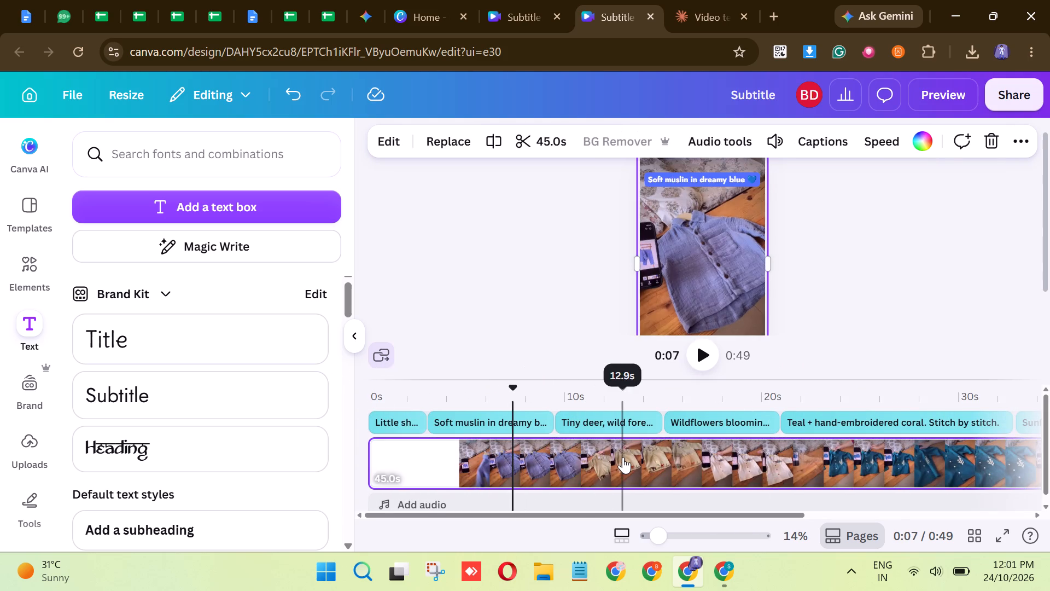
pyautogui.click(623, 457)
pyautogui.click(406, 459)
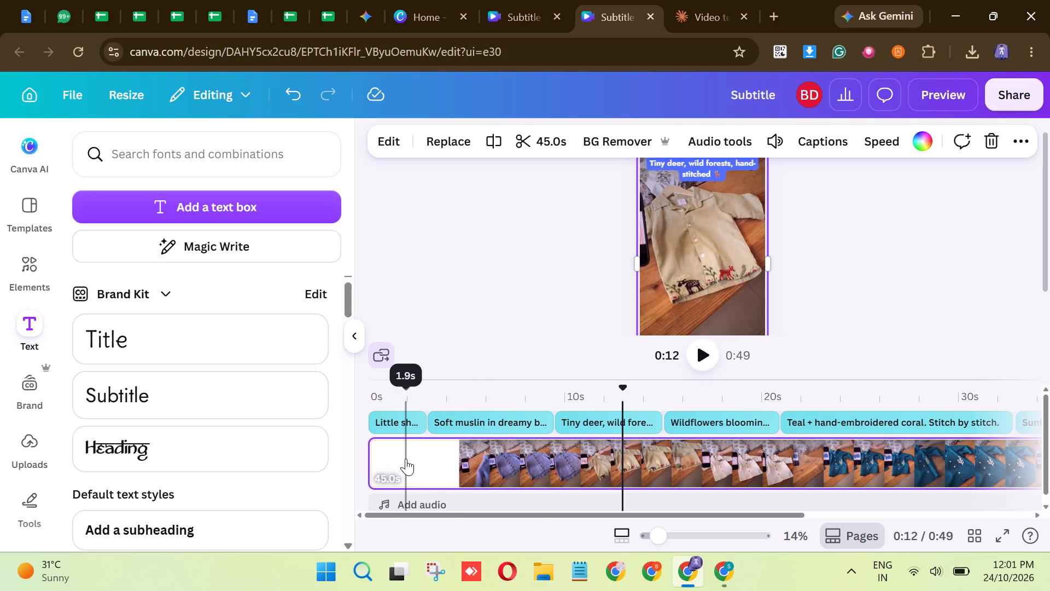
pyautogui.click(498, 454)
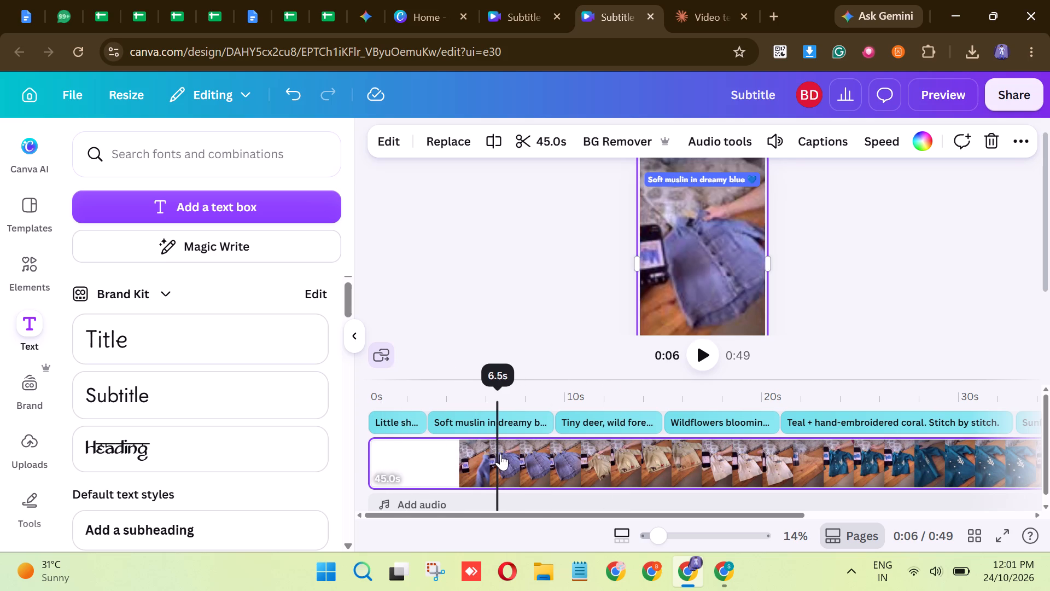
pyautogui.click(604, 459)
pyautogui.moveTo(697, 173); pyautogui.dragTo(697, 192)
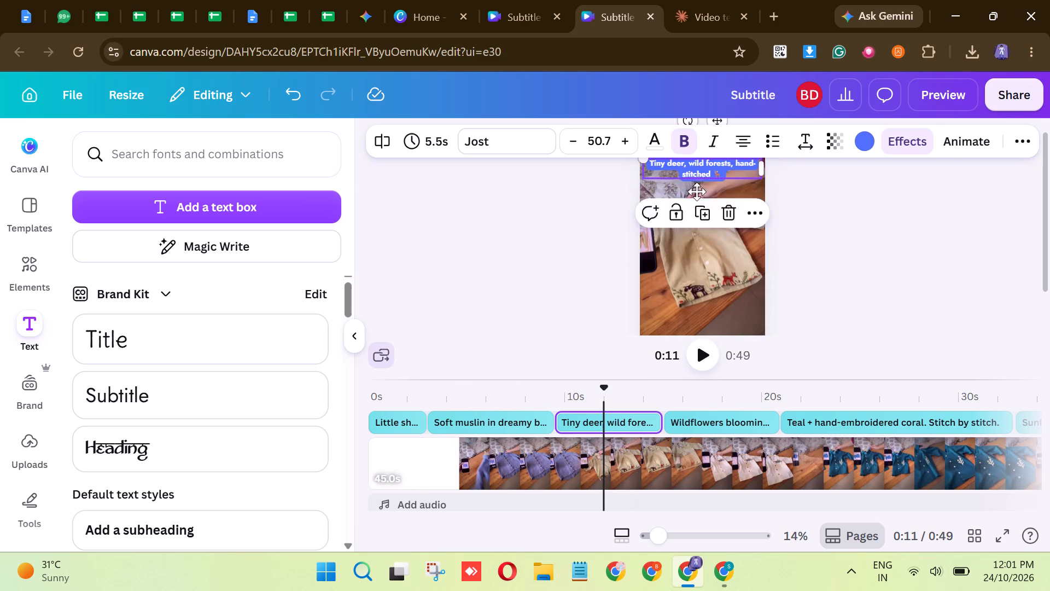
pyautogui.moveTo(697, 192); pyautogui.dragTo(697, 187)
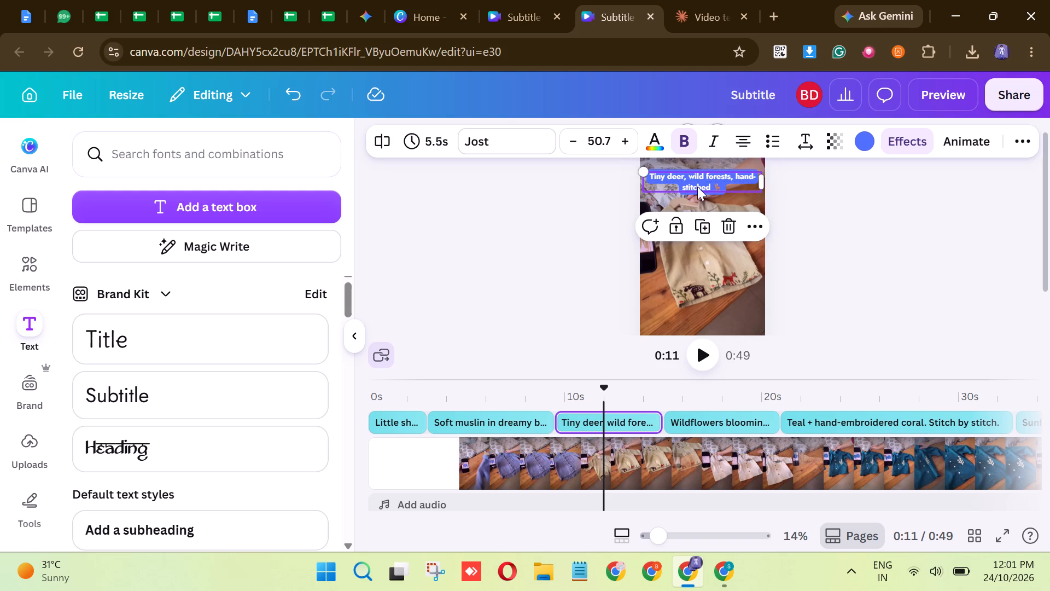
pyautogui.click(530, 416)
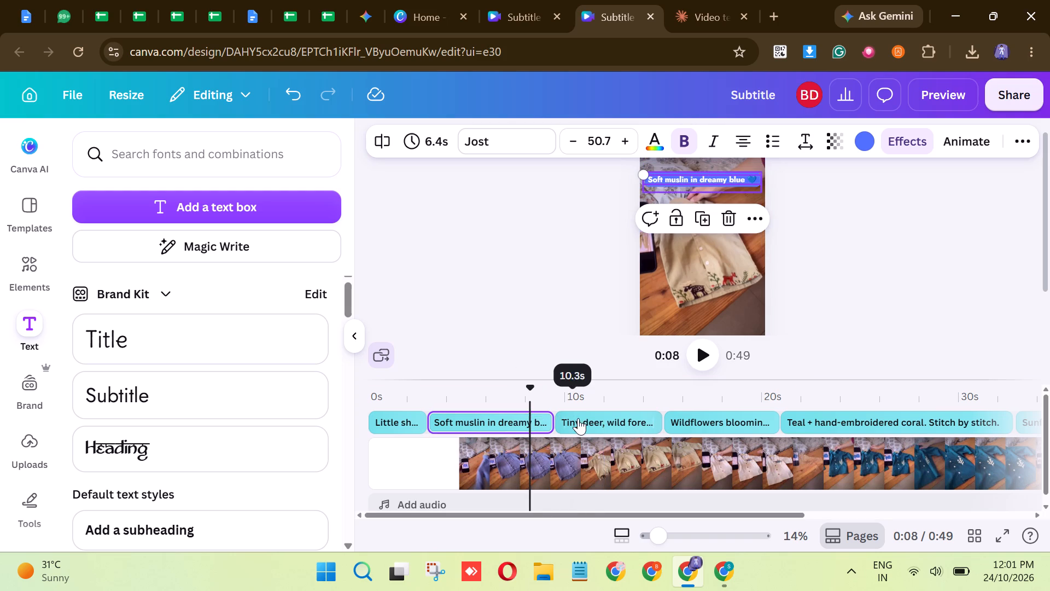
# Move the "Wildflowers blooming right on the pocket" caption down to match the height of the "Tiny deer, wild forests, hand-stitched" caption.
pyautogui.click(585, 422)
pyautogui.click(691, 181)
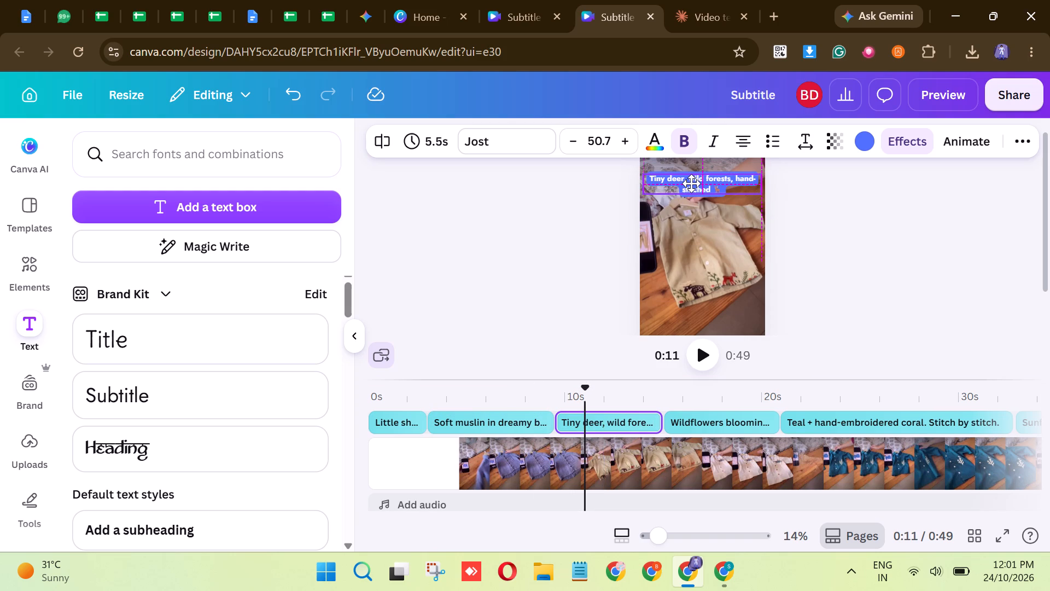
pyautogui.click(710, 443)
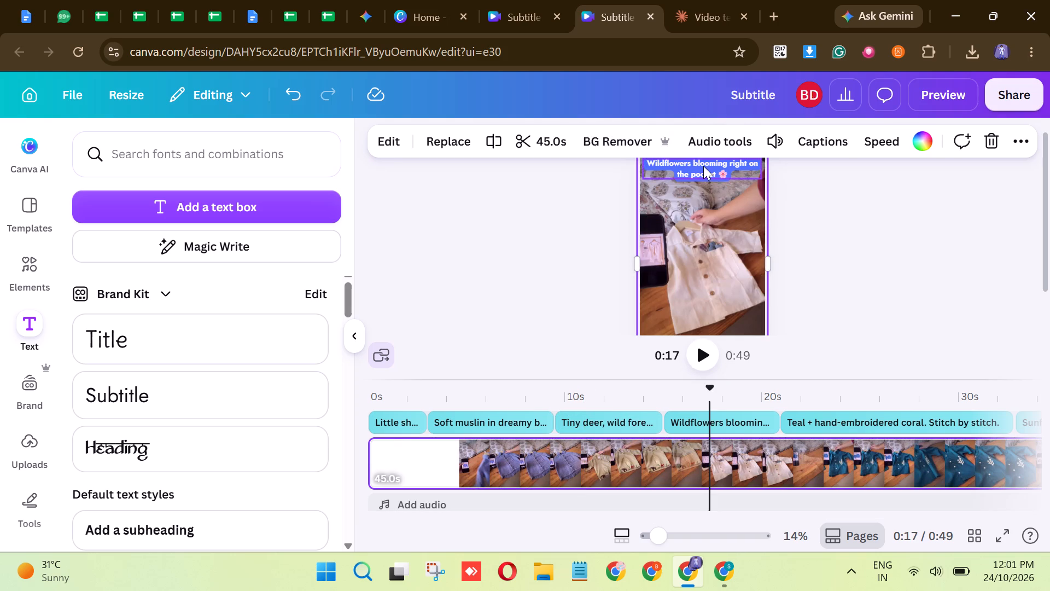
pyautogui.moveTo(703, 166); pyautogui.dragTo(704, 181)
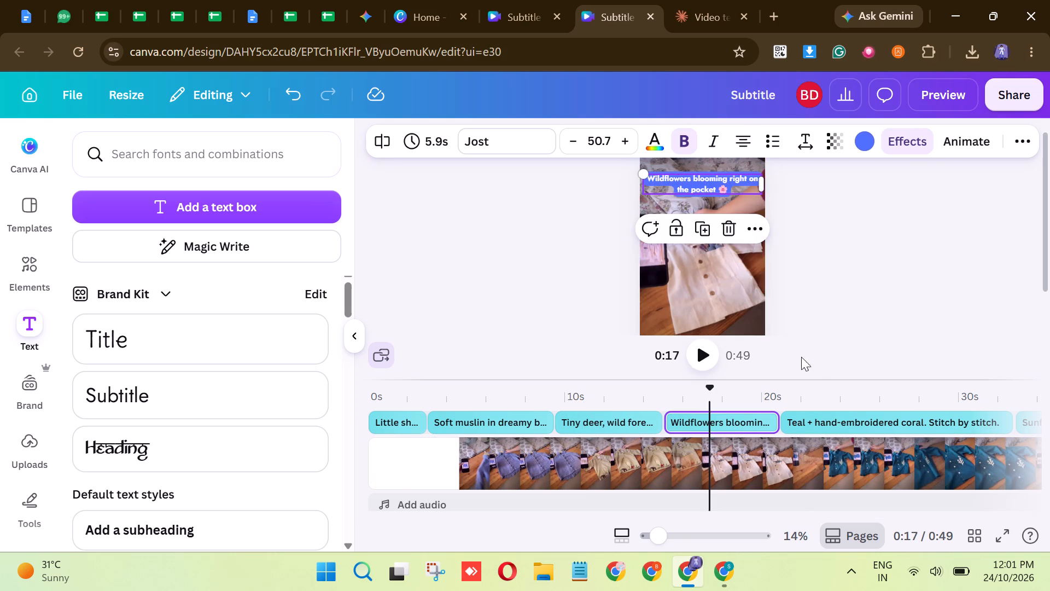
# Move the "Teal + hand-embroidered coral. Stitch by stitch." caption down to match the height of the preceding captions.
pyautogui.click(833, 436)
pyautogui.moveTo(704, 170); pyautogui.dragTo(704, 172)
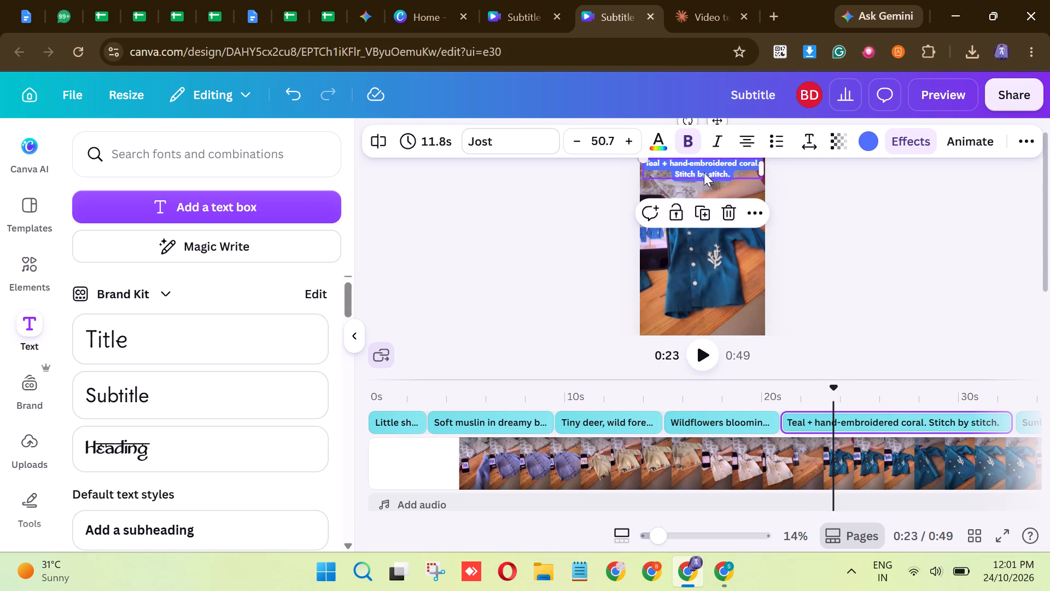
pyautogui.moveTo(704, 172); pyautogui.dragTo(704, 186)
# Move the "Sunflowers for your little sunshine" caption down to match the height of the other shirt captions.
pyautogui.click(1025, 447)
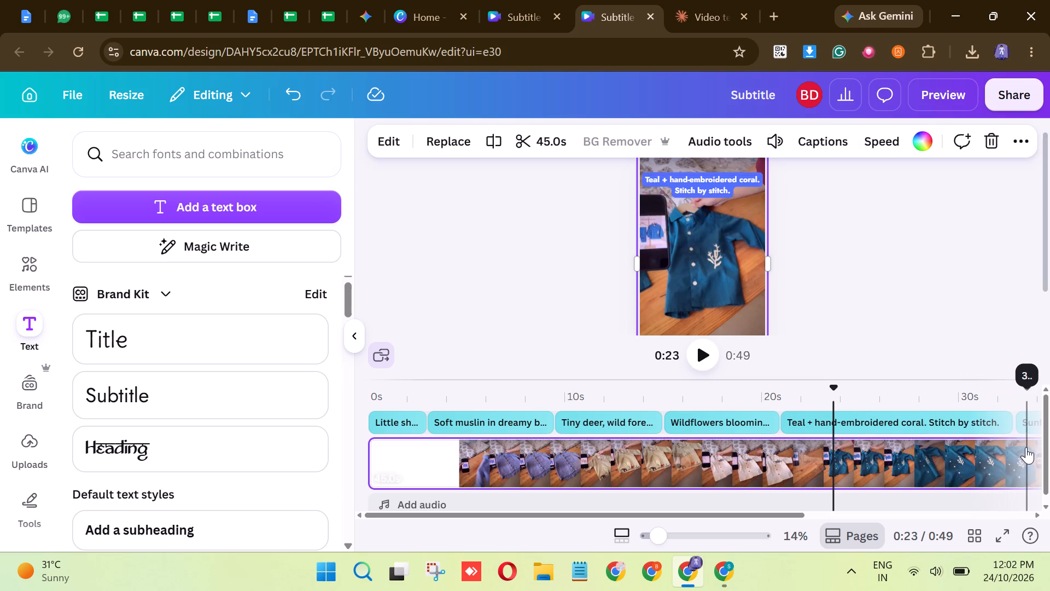
pyautogui.moveTo(938, 389); pyautogui.dragTo(876, 395)
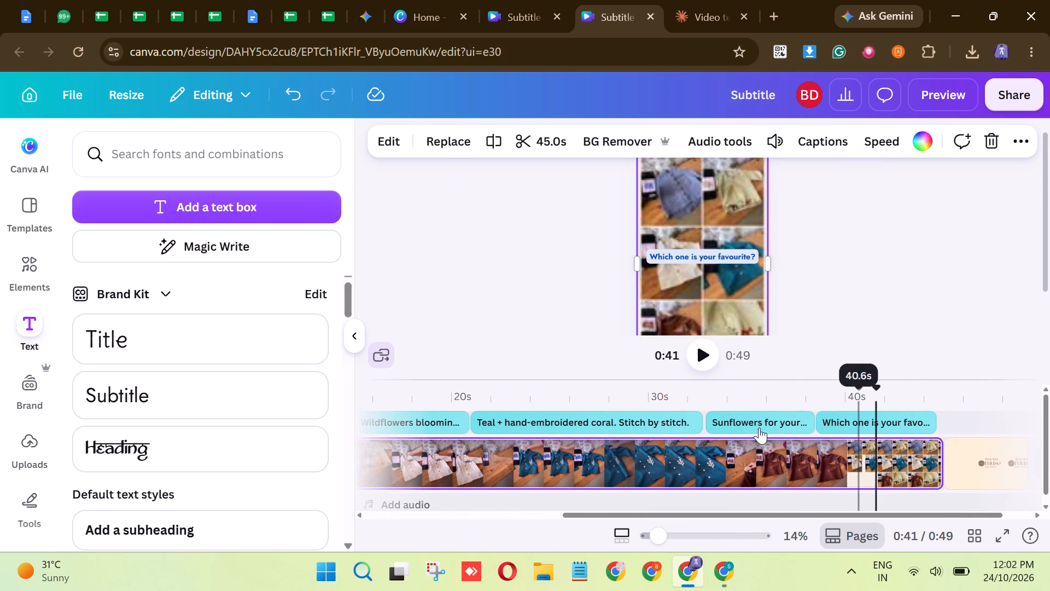
pyautogui.click(770, 454)
pyautogui.moveTo(697, 162); pyautogui.dragTo(698, 171)
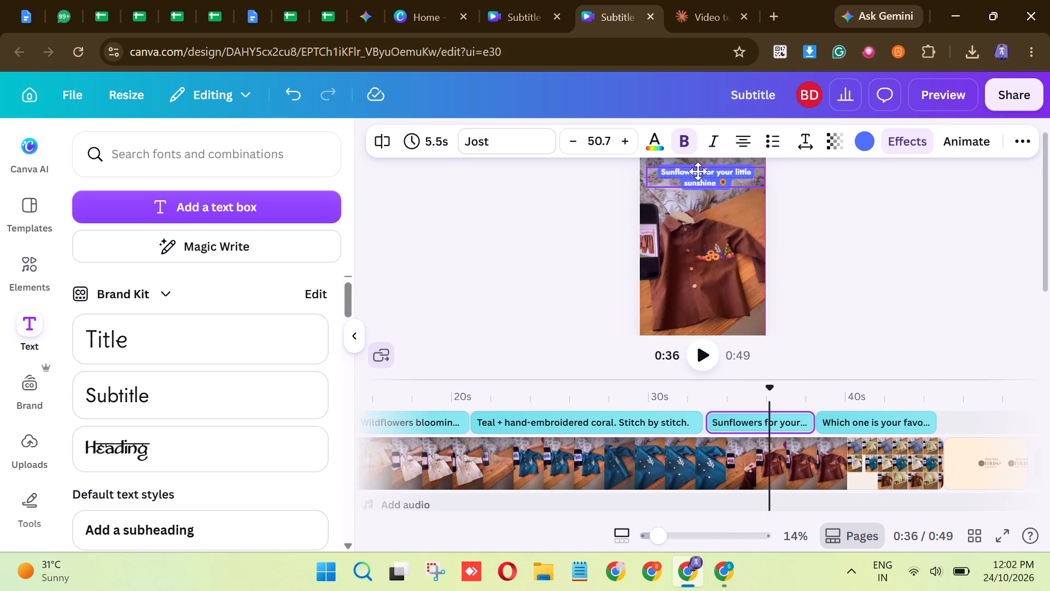
pyautogui.moveTo(698, 171); pyautogui.dragTo(698, 175)
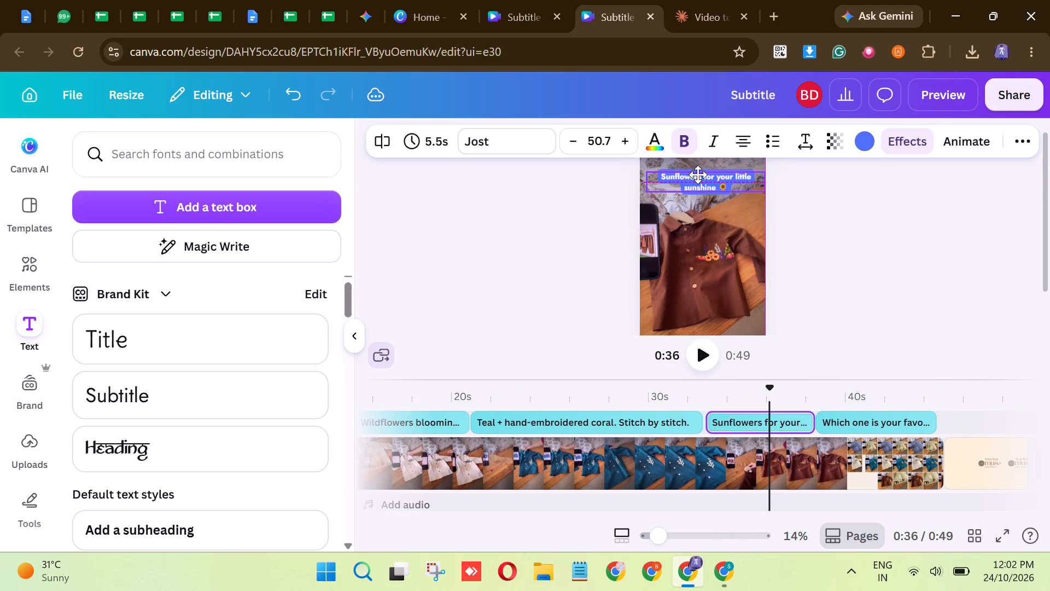
pyautogui.moveTo(698, 175); pyautogui.dragTo(697, 177)
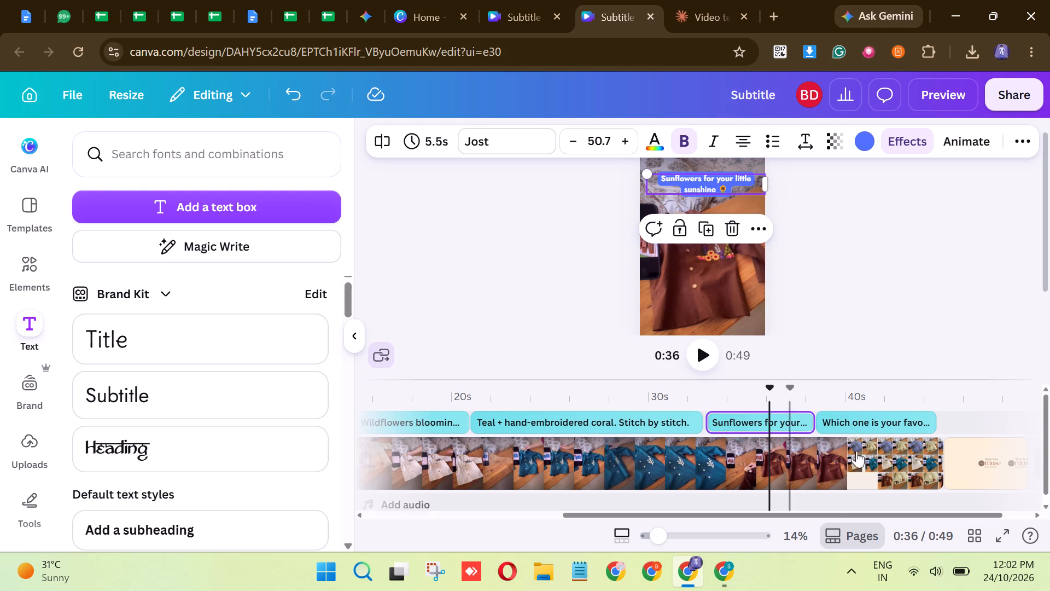
# Move the closing "Which one is your favourite?" caption up to the line between the first and second rows of the shirt collage.
pyautogui.click(886, 453)
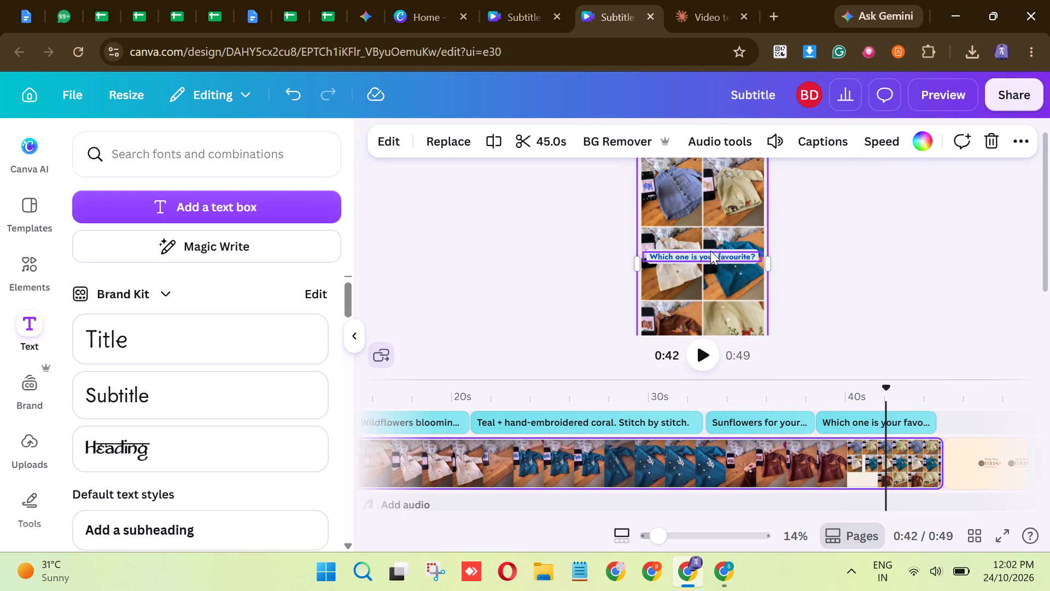
pyautogui.moveTo(710, 251); pyautogui.dragTo(708, 221)
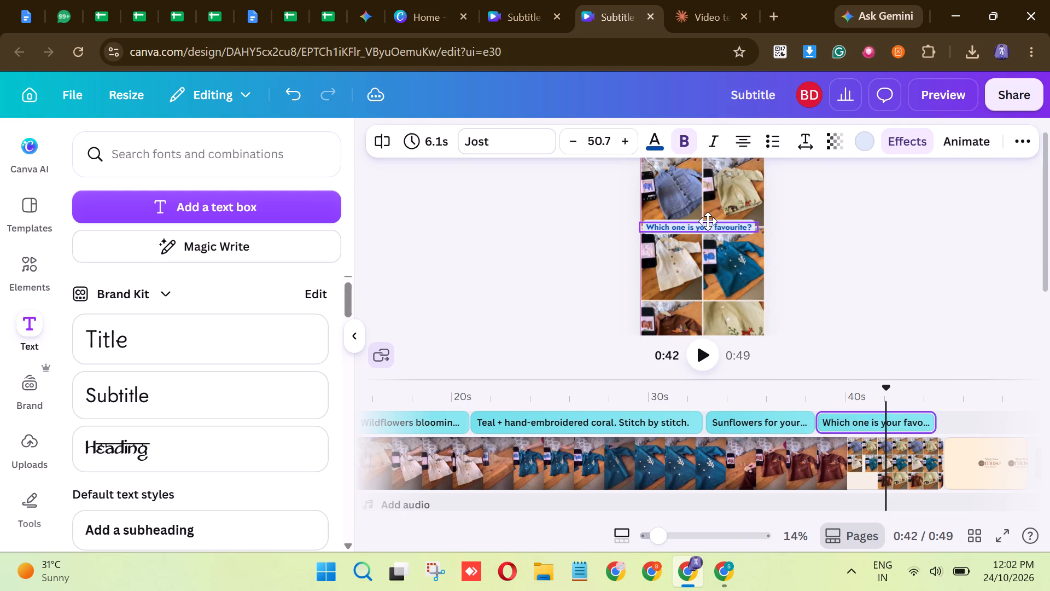
pyautogui.moveTo(708, 221); pyautogui.dragTo(709, 221)
pyautogui.click(839, 225)
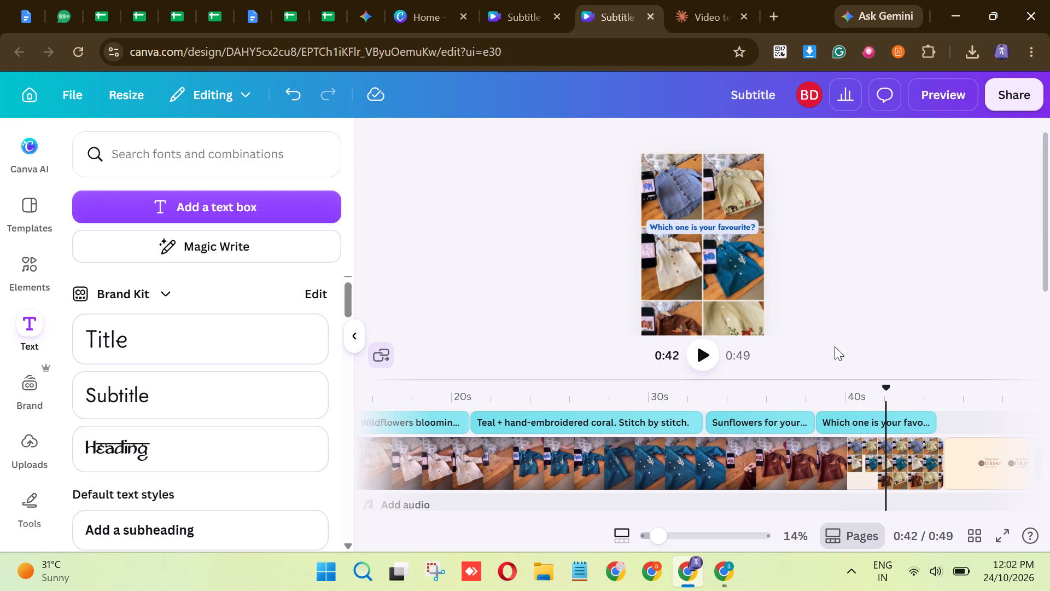
# Preview the whole video, jumping between scenes to check the position and timing of each caption.
pyautogui.click(938, 99)
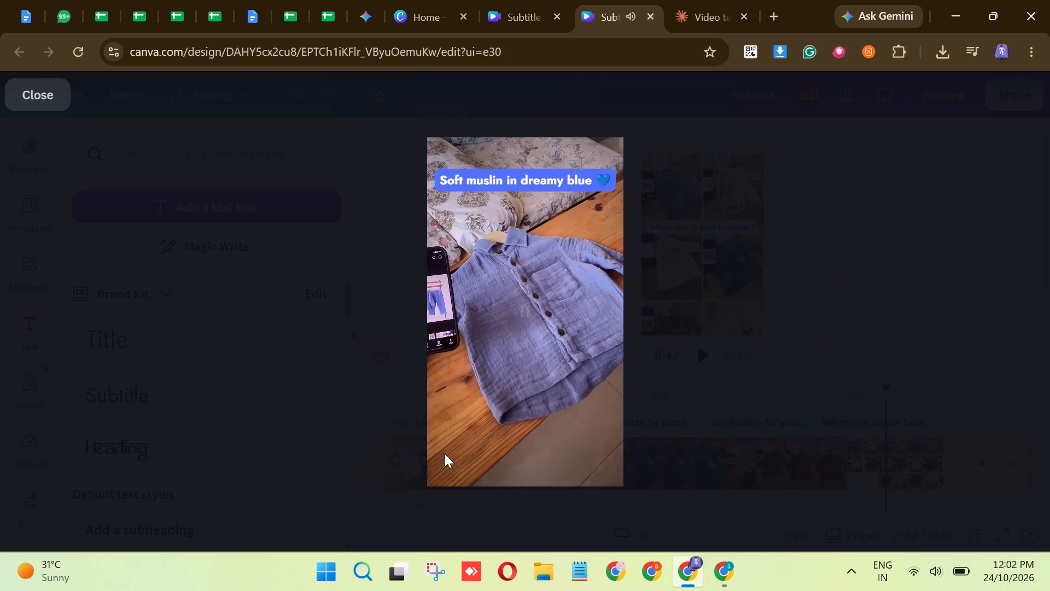
pyautogui.click(475, 463)
pyautogui.click(481, 462)
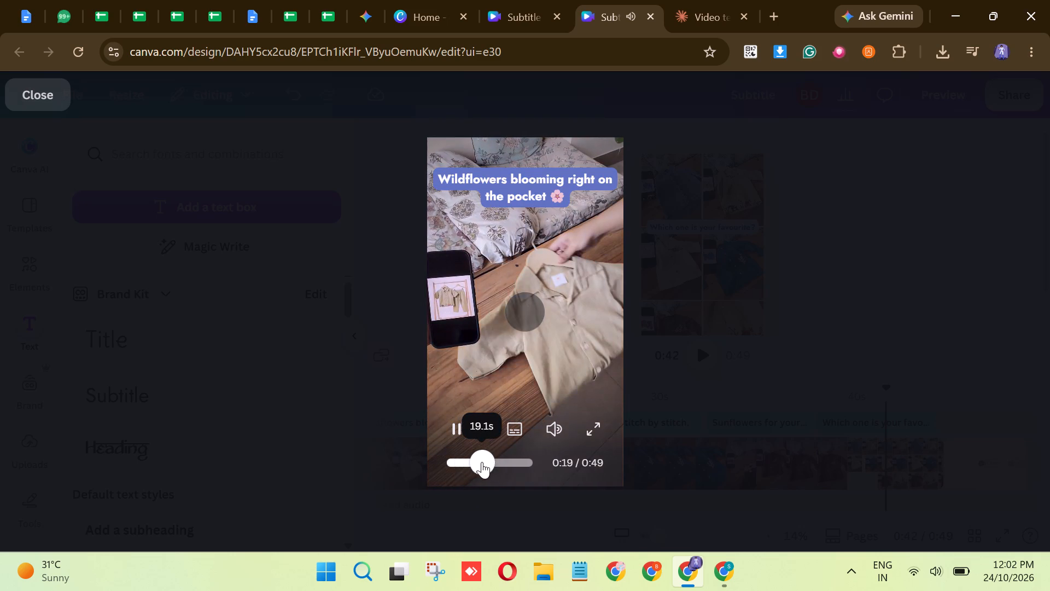
pyautogui.click(494, 459)
pyautogui.click(515, 461)
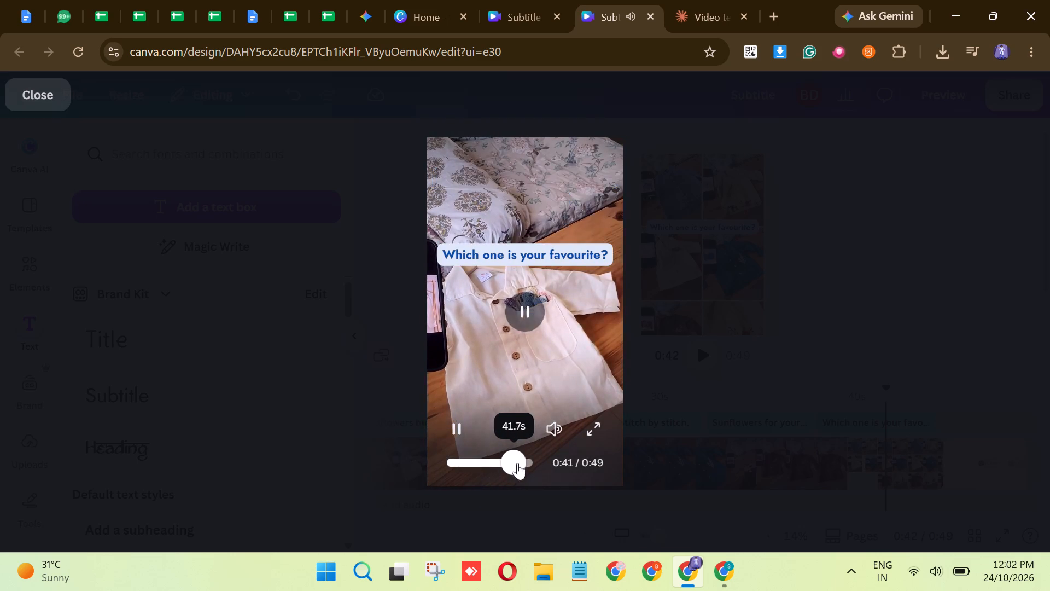
pyautogui.click(506, 459)
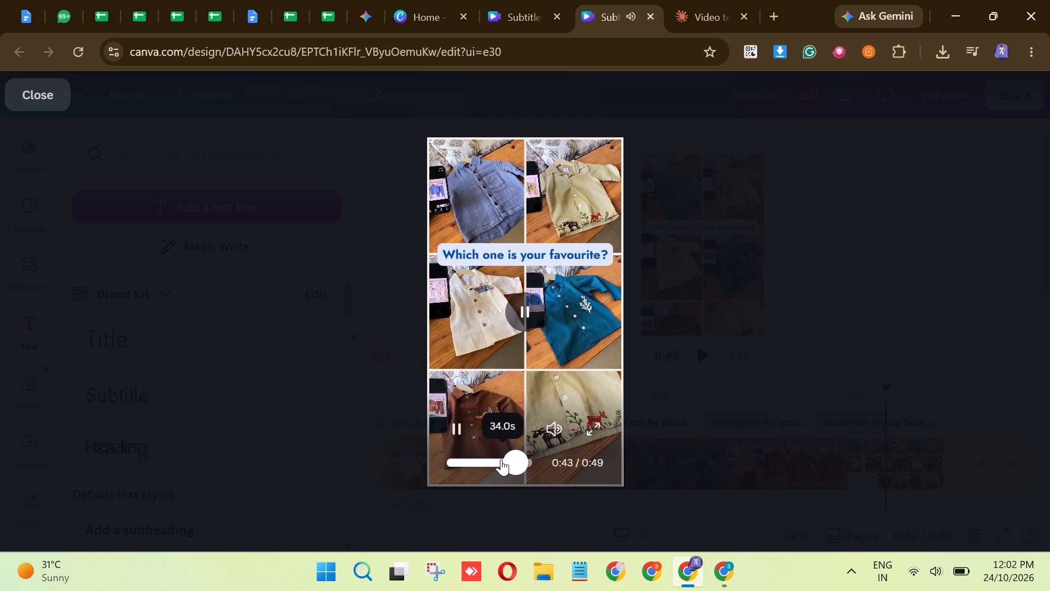
pyautogui.click(501, 459)
pyautogui.click(493, 462)
pyautogui.click(465, 431)
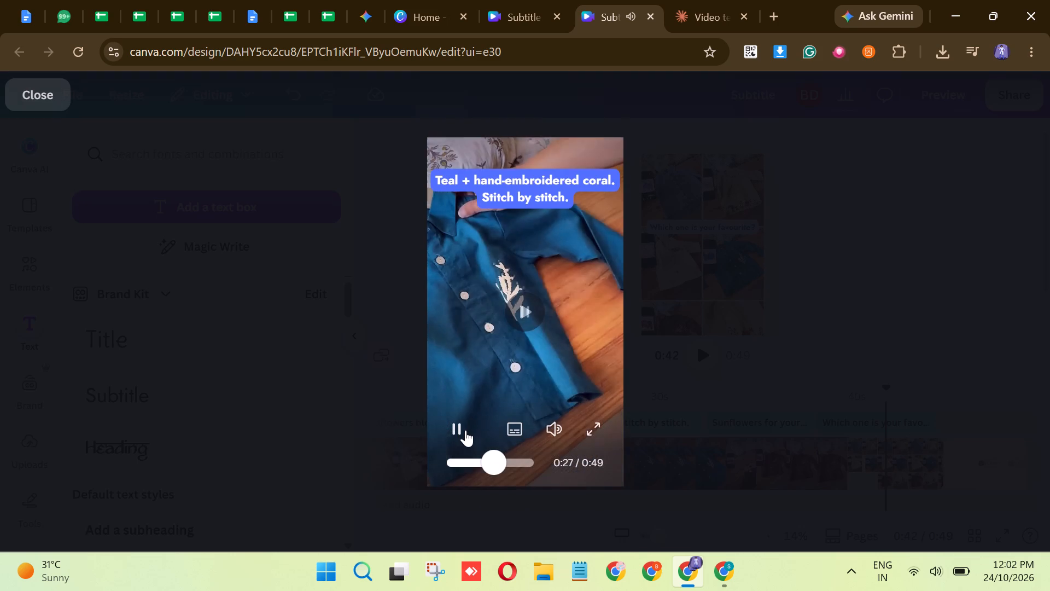
pyautogui.click(503, 462)
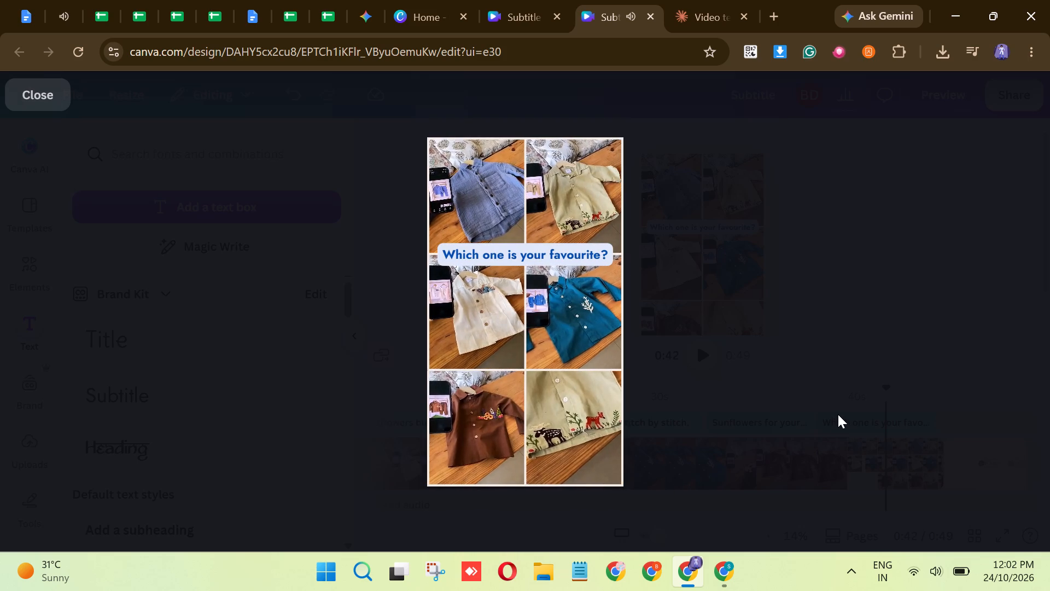
pyautogui.click(22, 105)
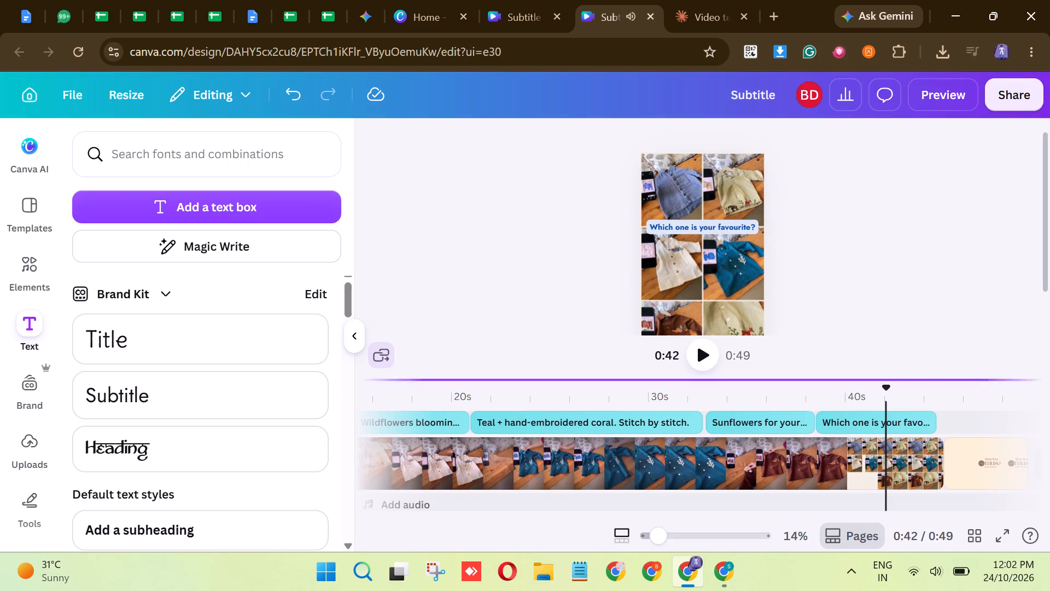
# Trim the start of the "Which one is your favourite?" caption to the start of the collage, leaving it 4.6 s long.
pyautogui.moveTo(820, 421); pyautogui.dragTo(824, 421)
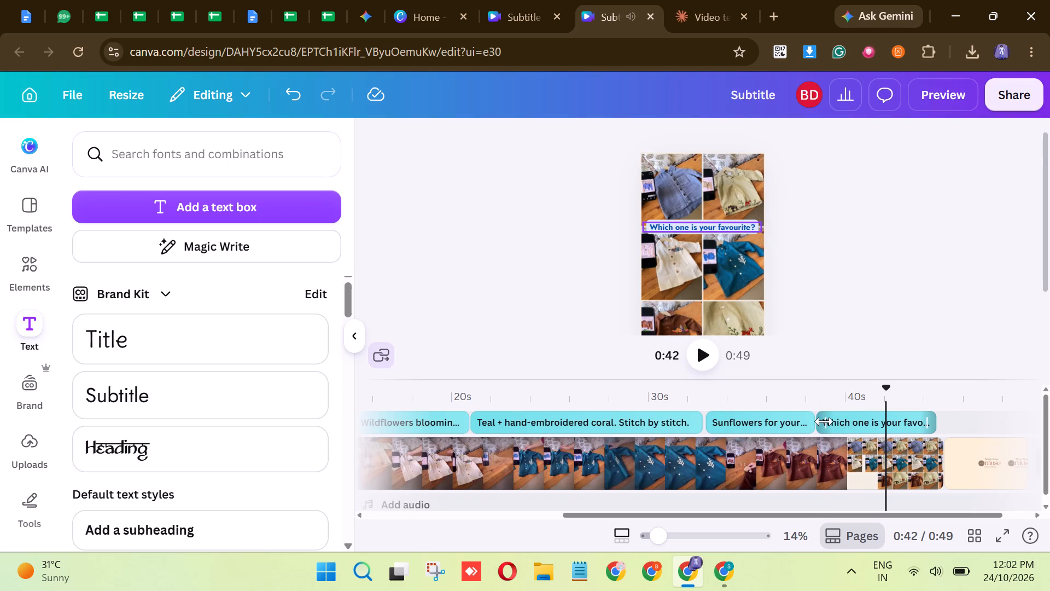
pyautogui.moveTo(824, 421); pyautogui.dragTo(847, 428)
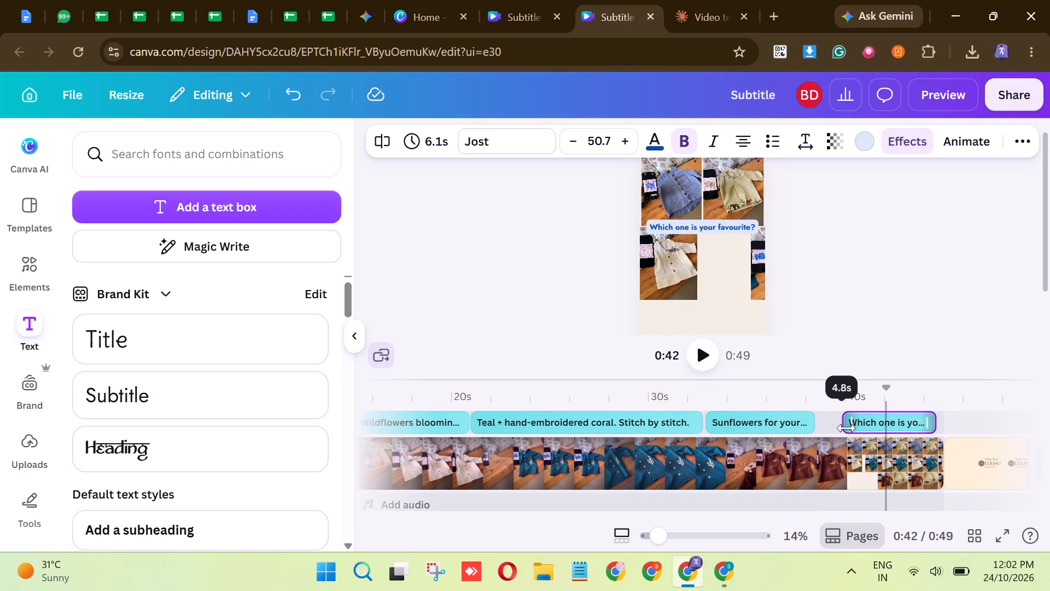
pyautogui.moveTo(847, 428); pyautogui.dragTo(850, 430)
# Open the animation settings of the "Which one is your favourite?" caption.
pyautogui.click(872, 419)
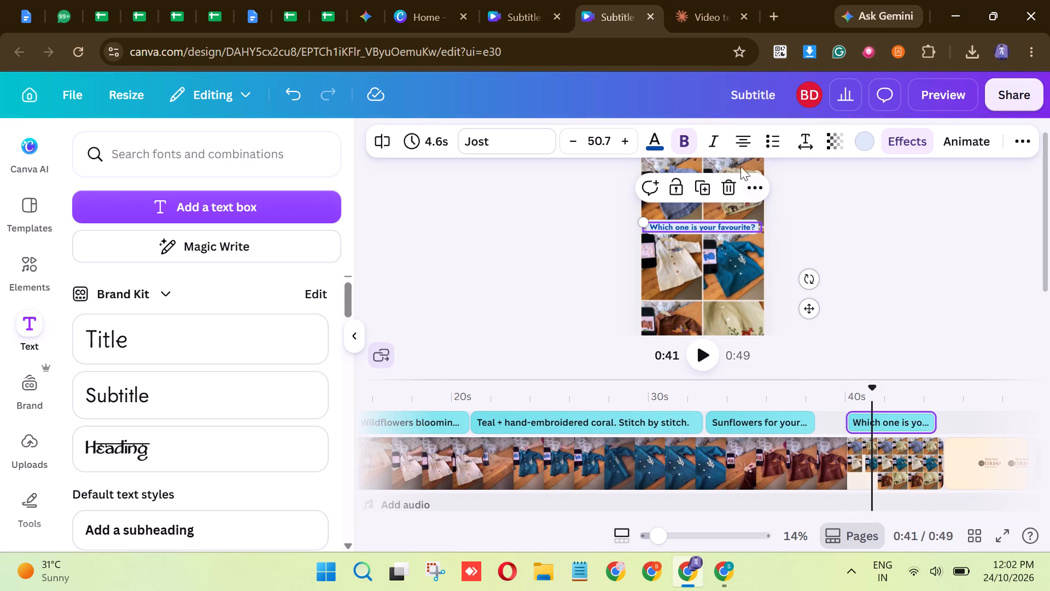
pyautogui.click(982, 144)
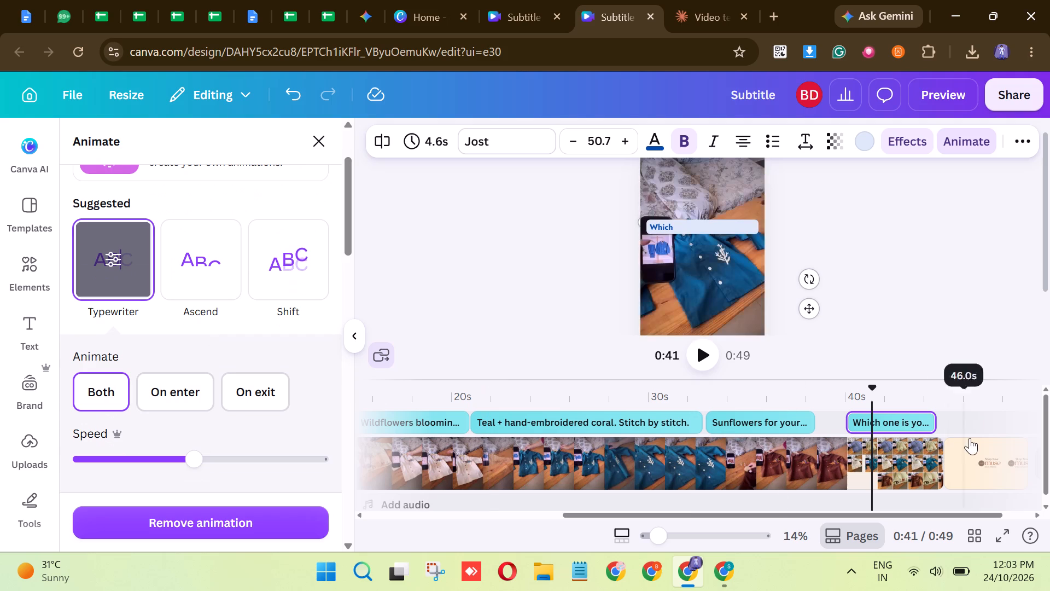
# Preview the end of the video to check the closing caption's timing and animation through to the Shop Now outro.
pyautogui.moveTo(868, 390); pyautogui.dragTo(786, 392)
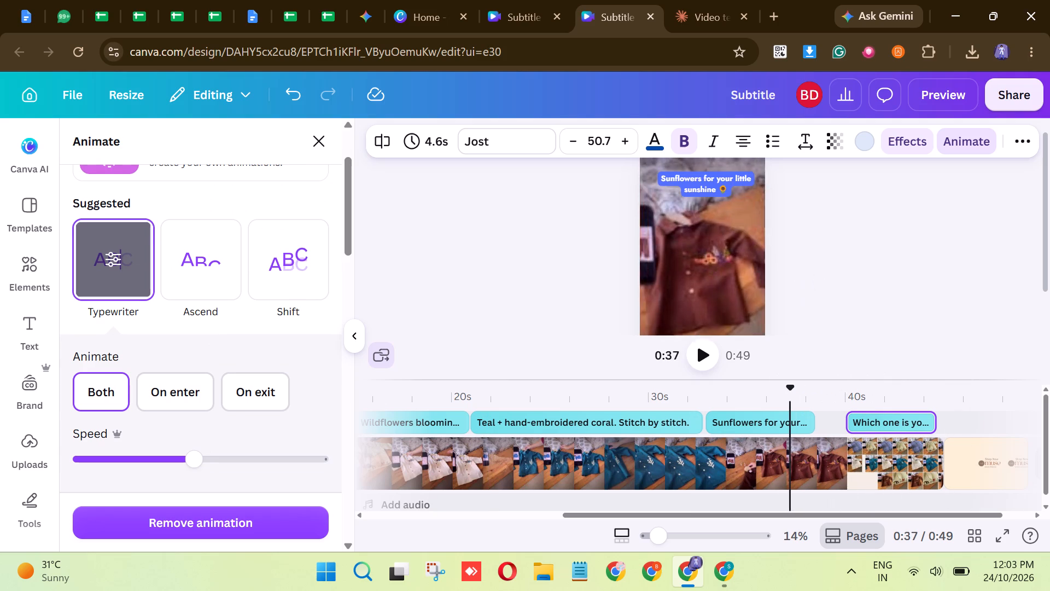
pyautogui.click(932, 88)
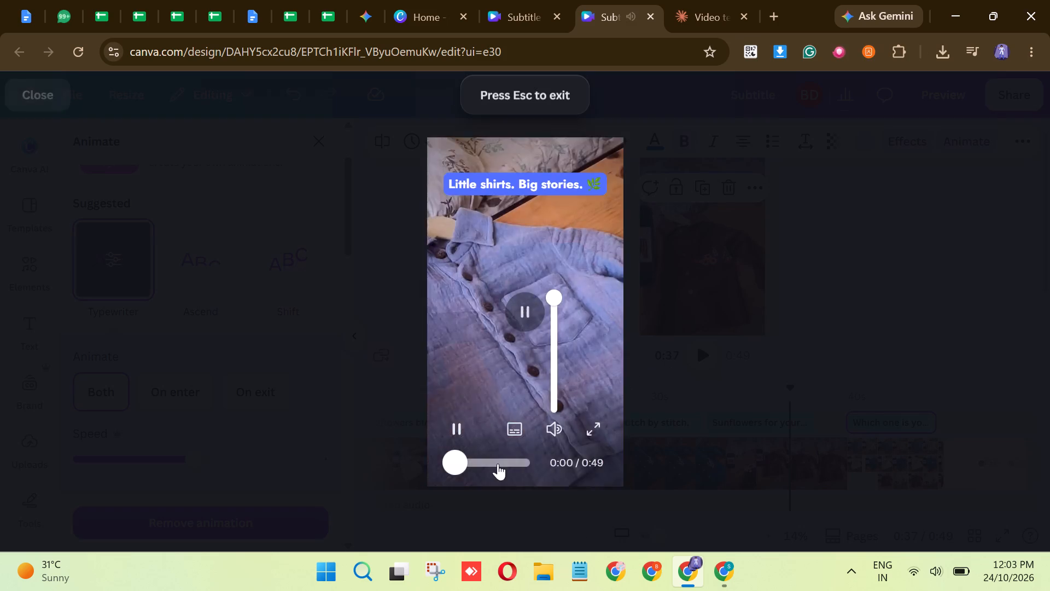
pyautogui.click(511, 455)
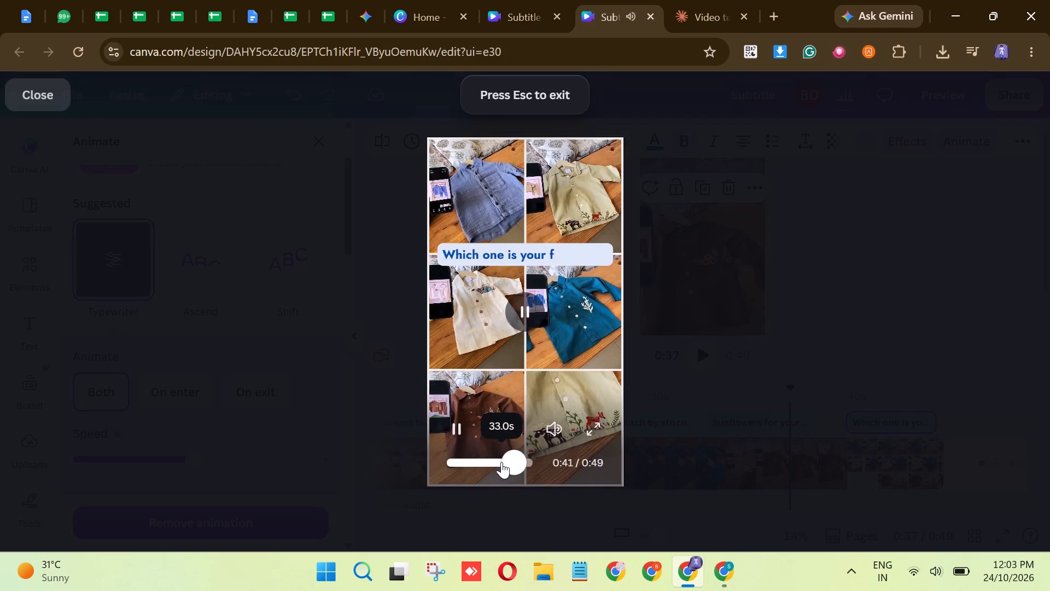
pyautogui.click(501, 462)
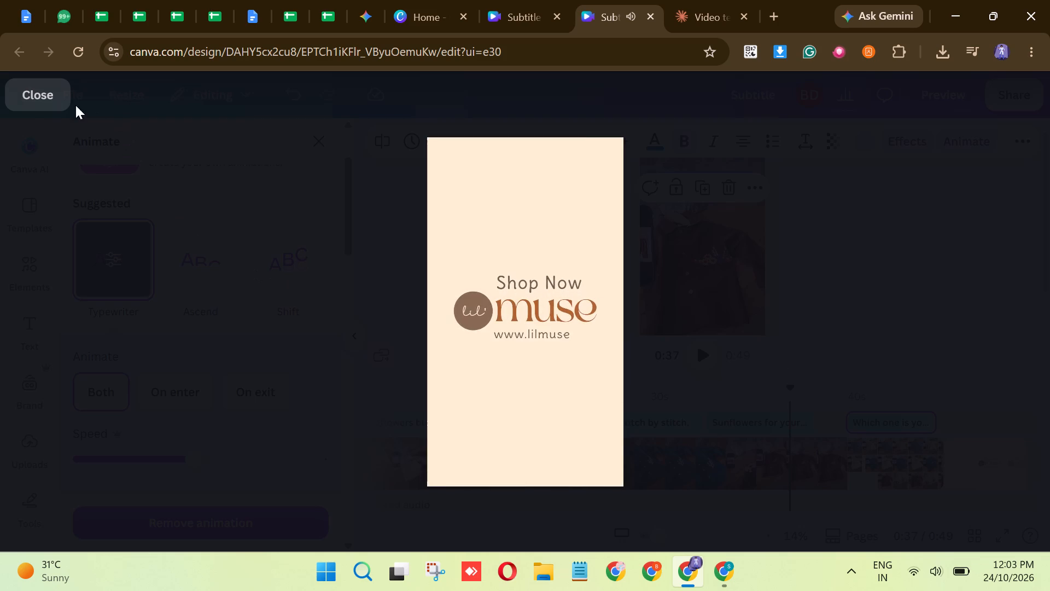
pyautogui.click(50, 105)
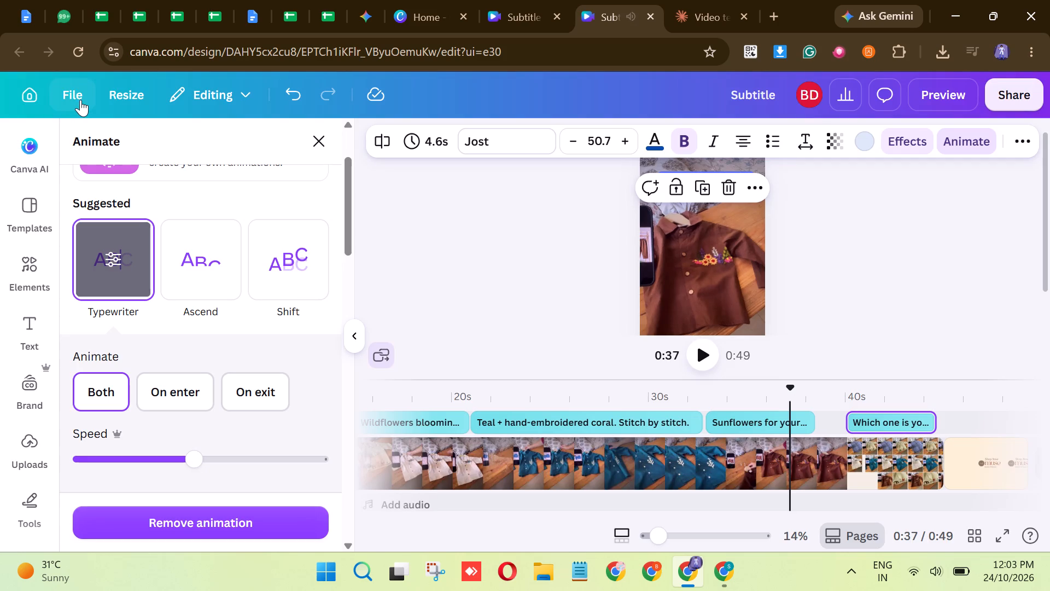